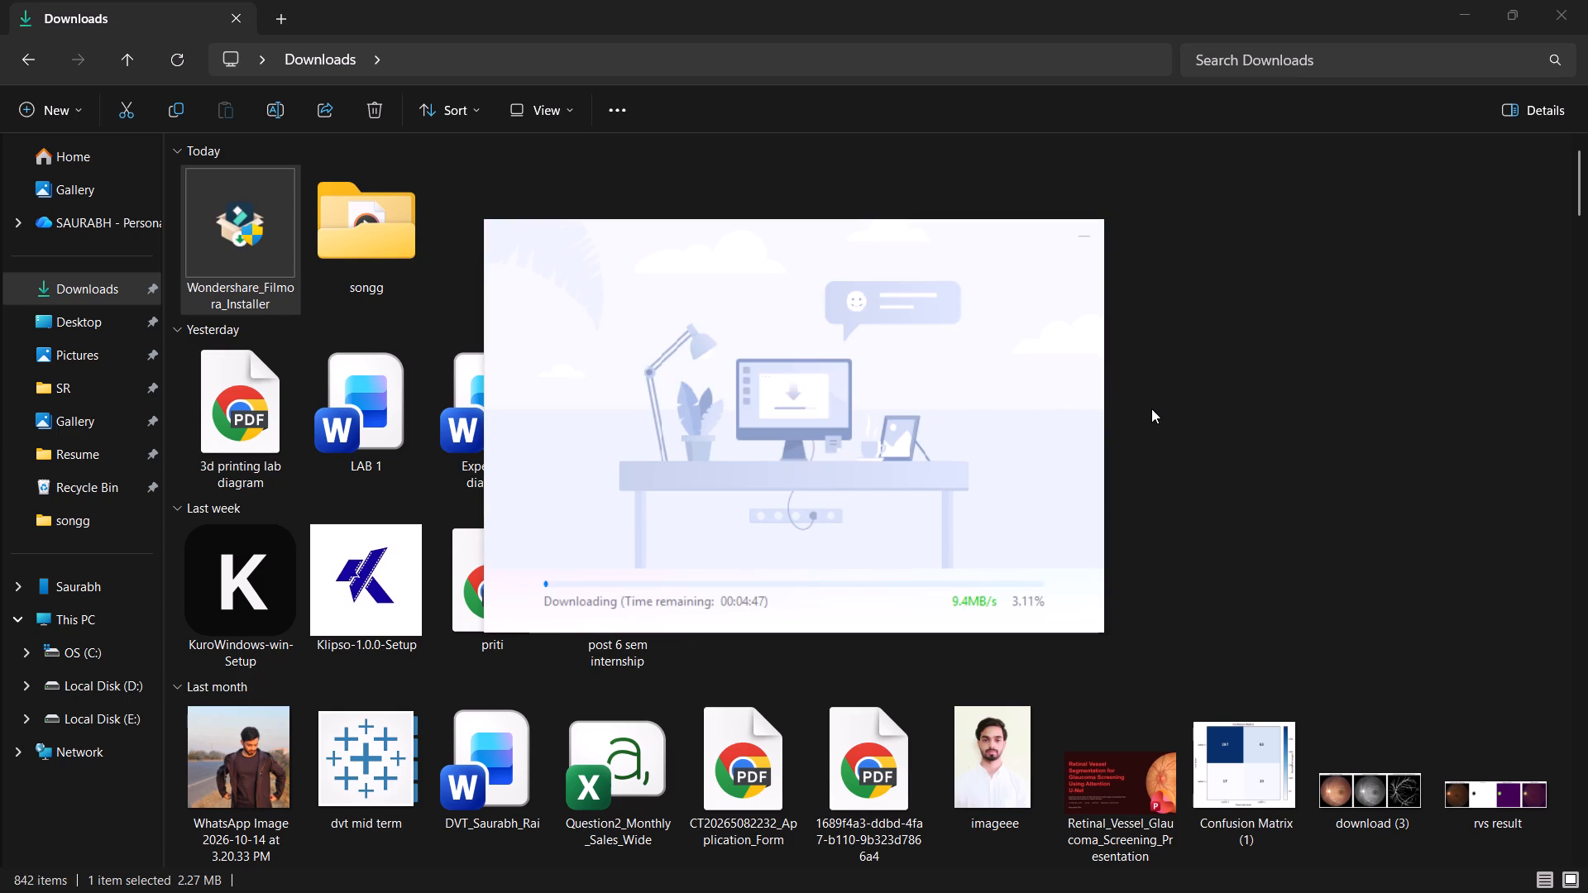
Open the songg folder in Downloads and copy the What Jhumka Dance Cover audio file.
{"action": "double_click", "coordinate": [371, 227]}
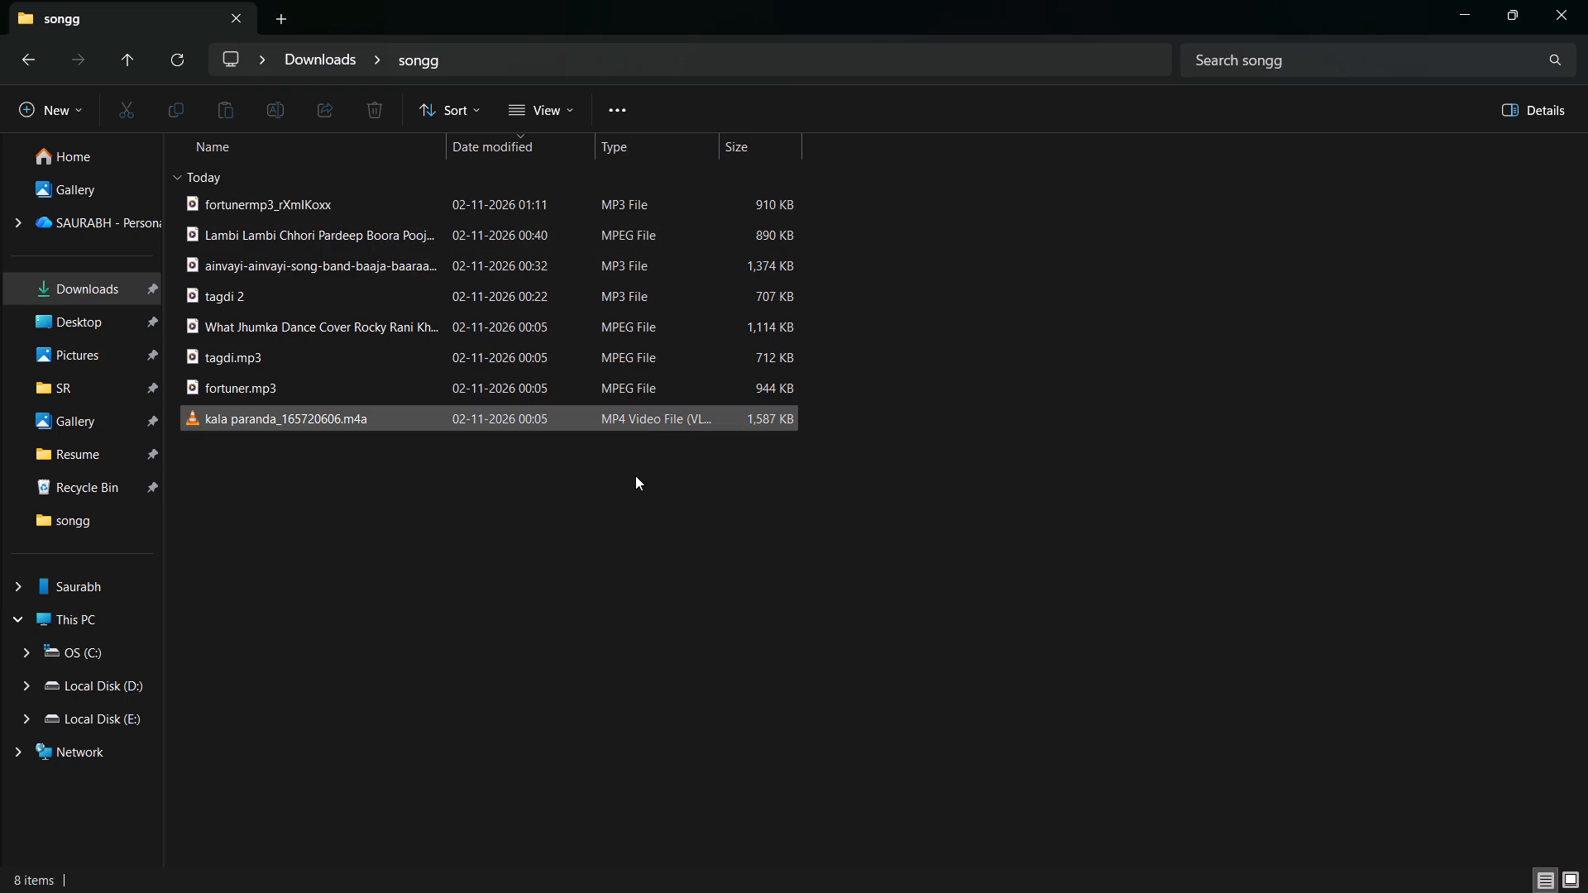
{"action": "right_click", "coordinate": [641, 325]}
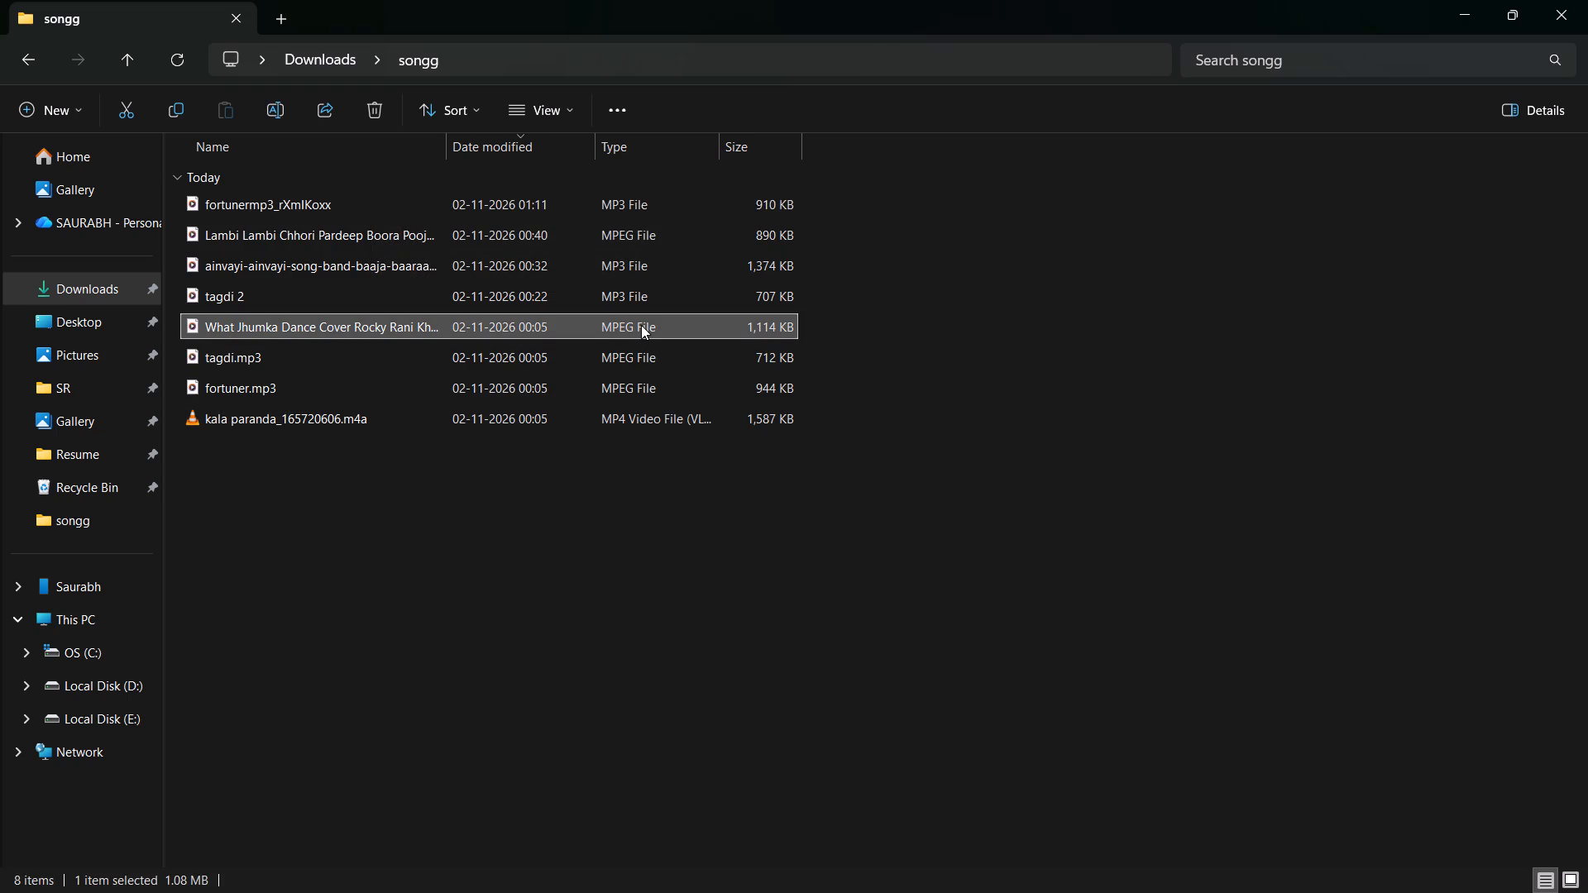
{"action": "right_click", "coordinate": [641, 325]}
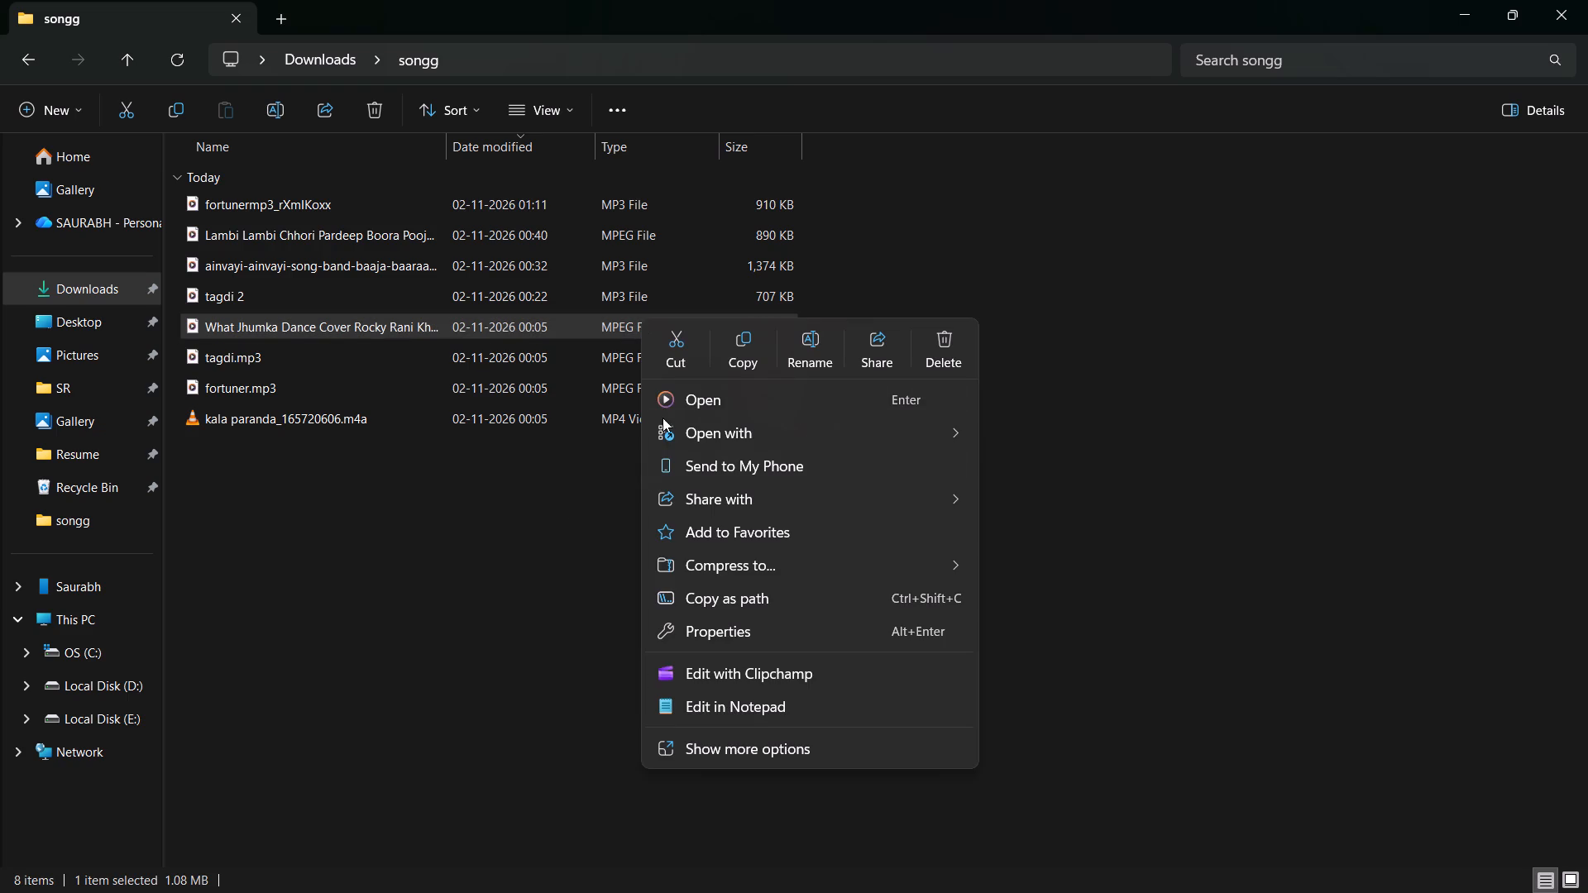
{"action": "left_click", "coordinate": [747, 356]}
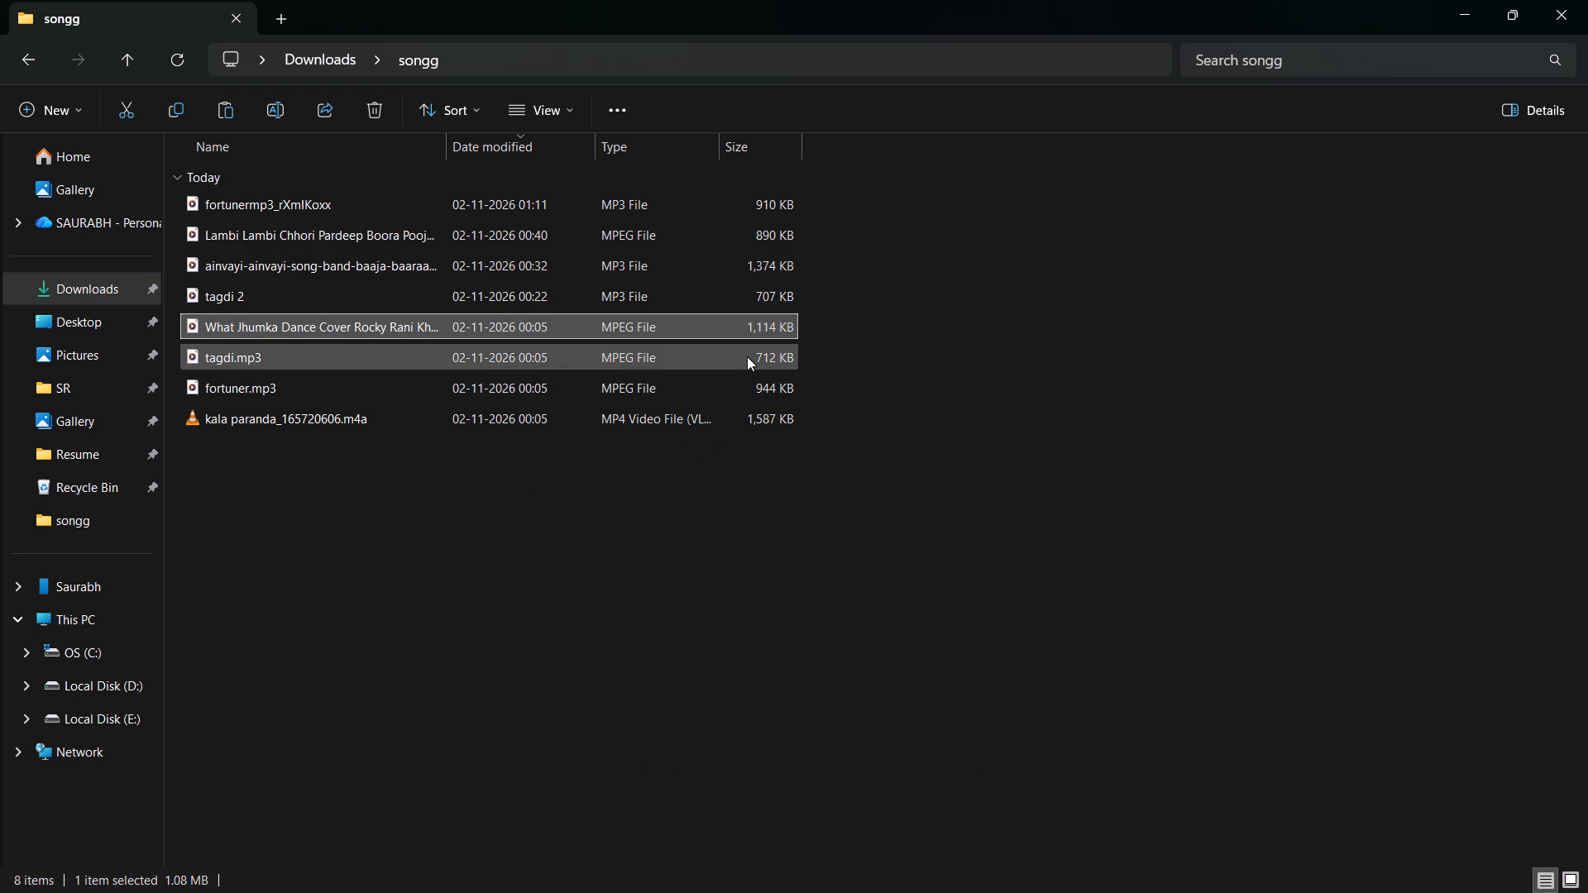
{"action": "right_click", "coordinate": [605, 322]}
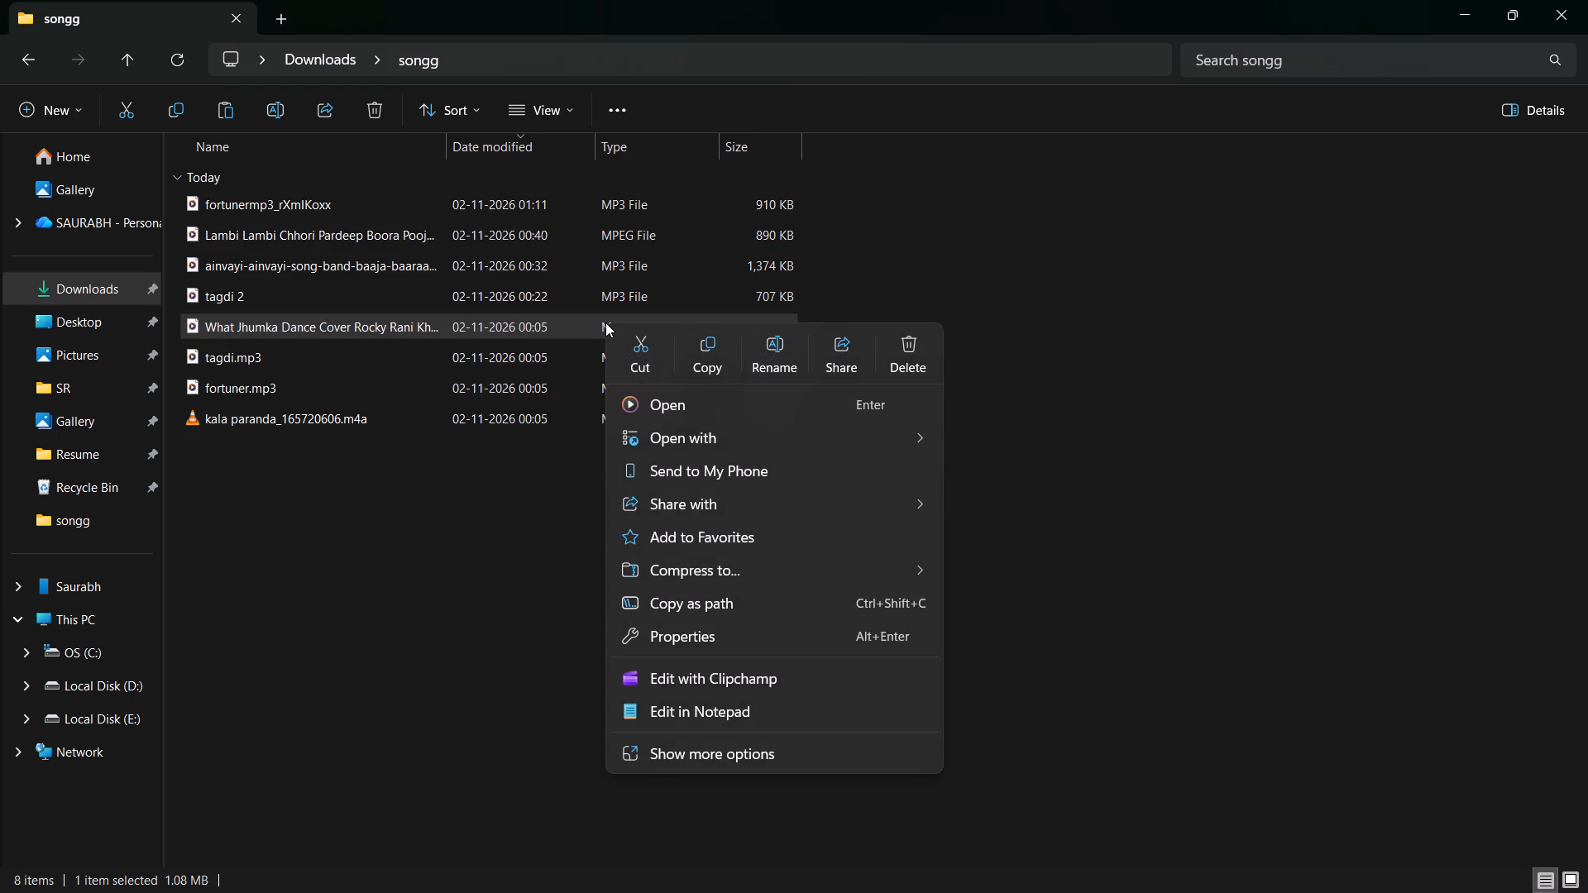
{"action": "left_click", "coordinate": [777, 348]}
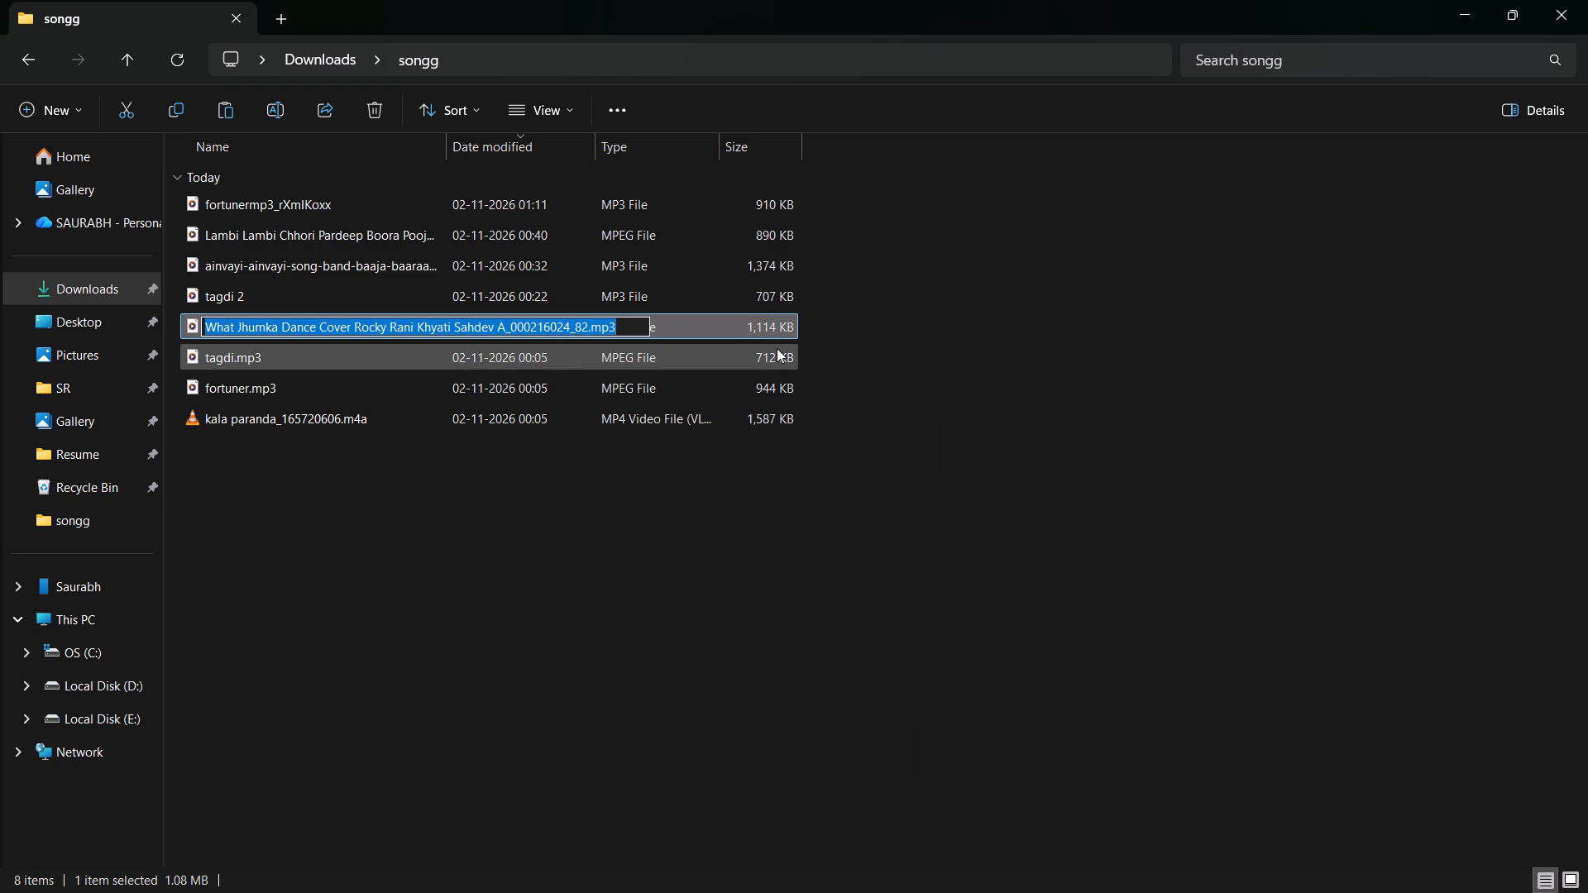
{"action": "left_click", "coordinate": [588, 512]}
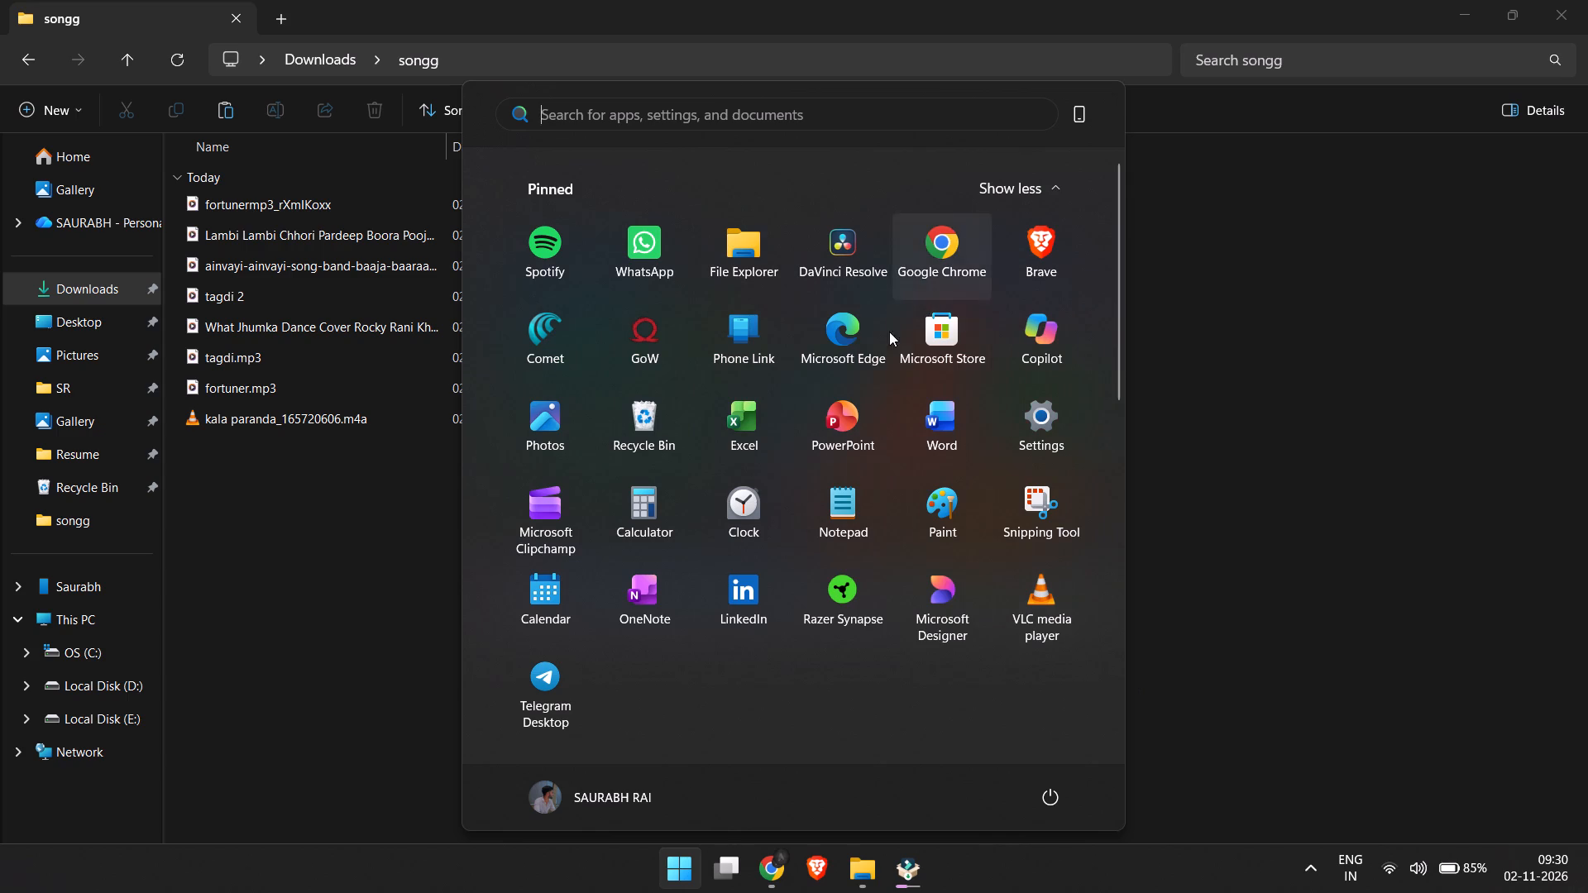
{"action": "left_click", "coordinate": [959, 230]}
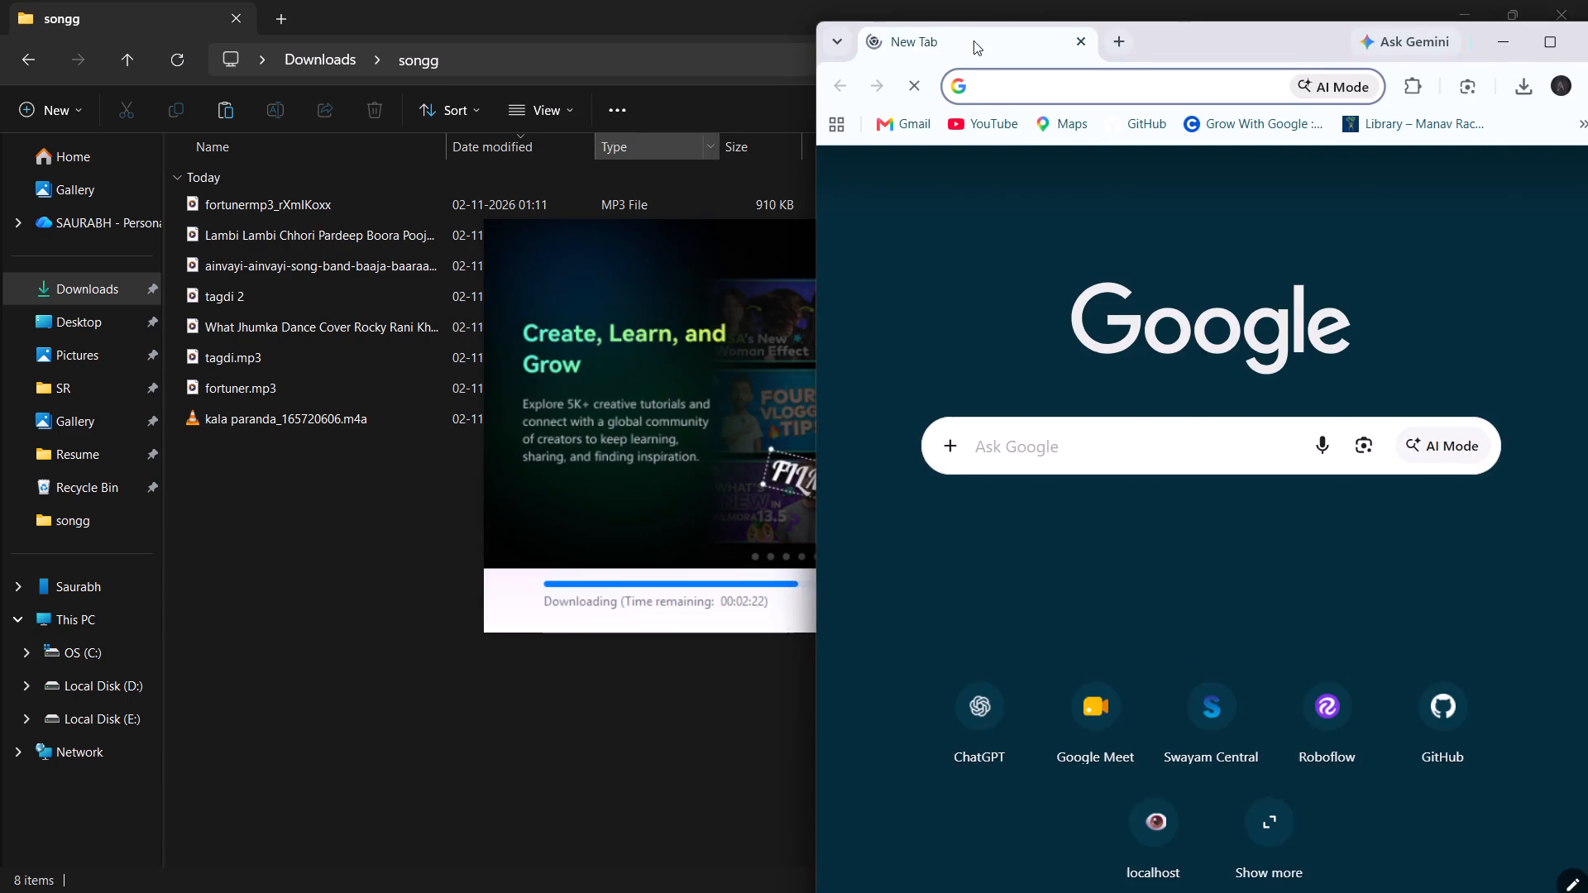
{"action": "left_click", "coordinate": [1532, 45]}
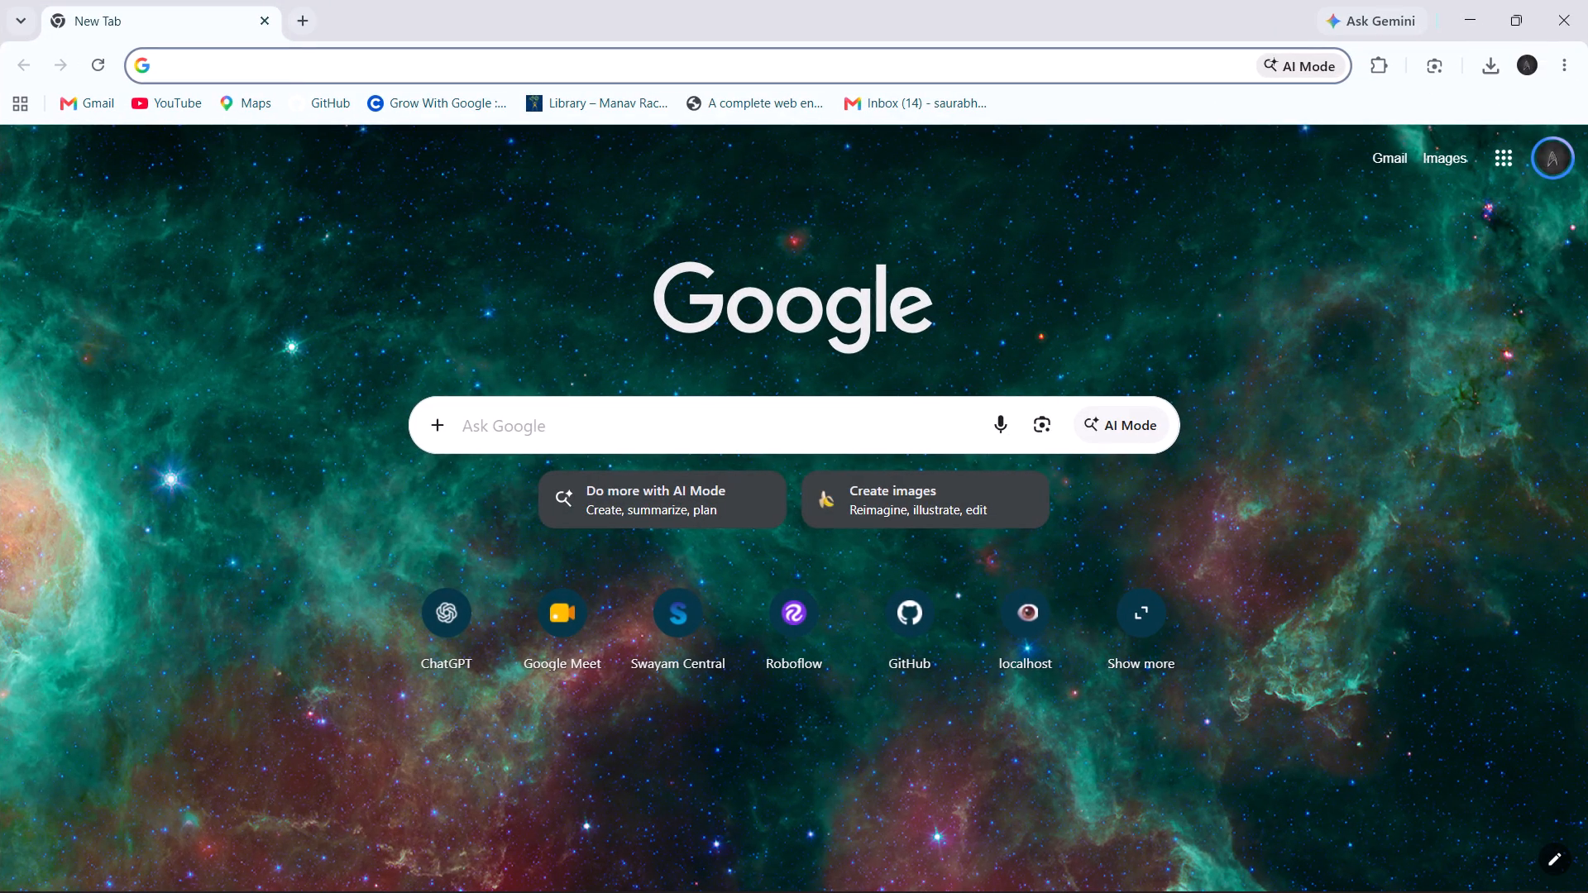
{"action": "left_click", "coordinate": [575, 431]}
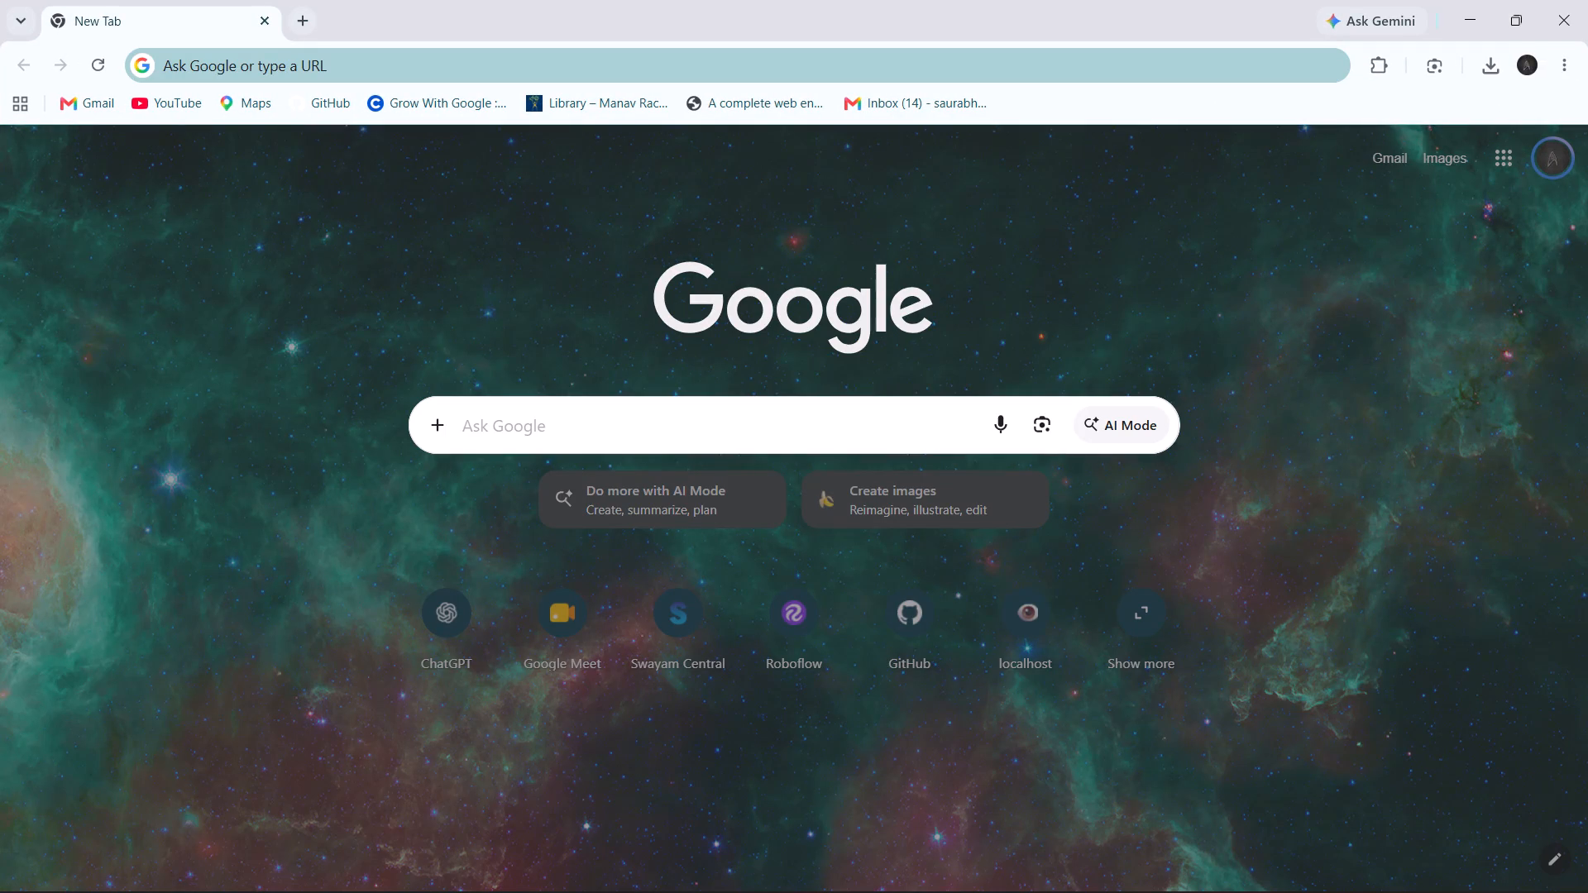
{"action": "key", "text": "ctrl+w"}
In the Chrome window with the "song editor free" search, close the Wondershare Filmora page.
{"action": "scroll", "coordinate": [519, 289], "scroll_direction": "right", "scroll_amount": 10, "text": "ctrl"}
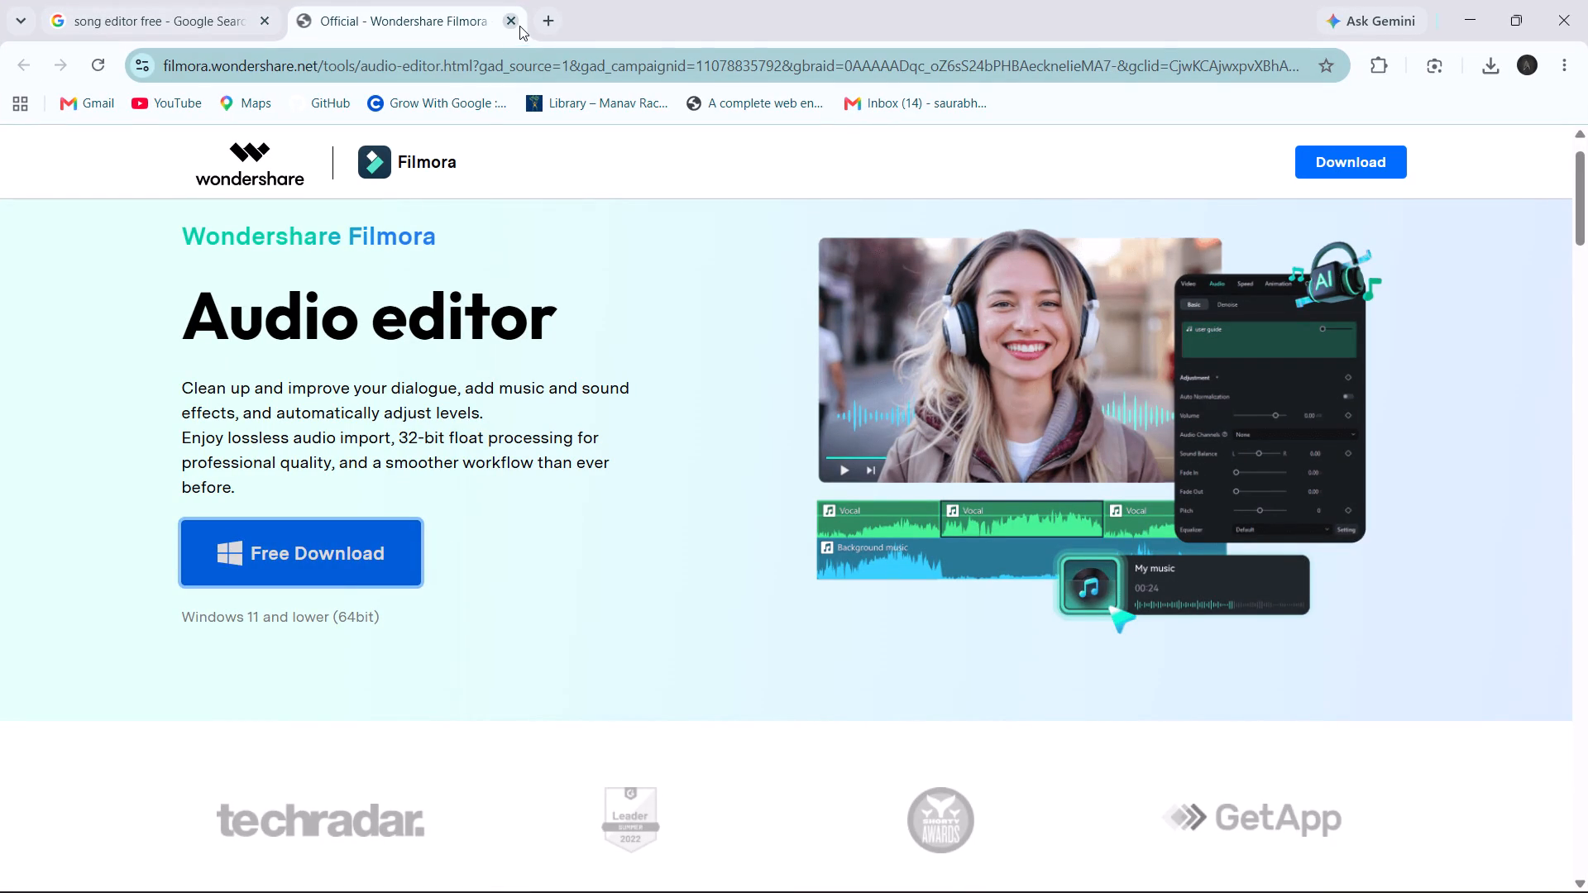
{"action": "left_click", "coordinate": [519, 18], "text": "ctrl"}
{"action": "left_click", "coordinate": [511, 24], "text": "ctrl"}
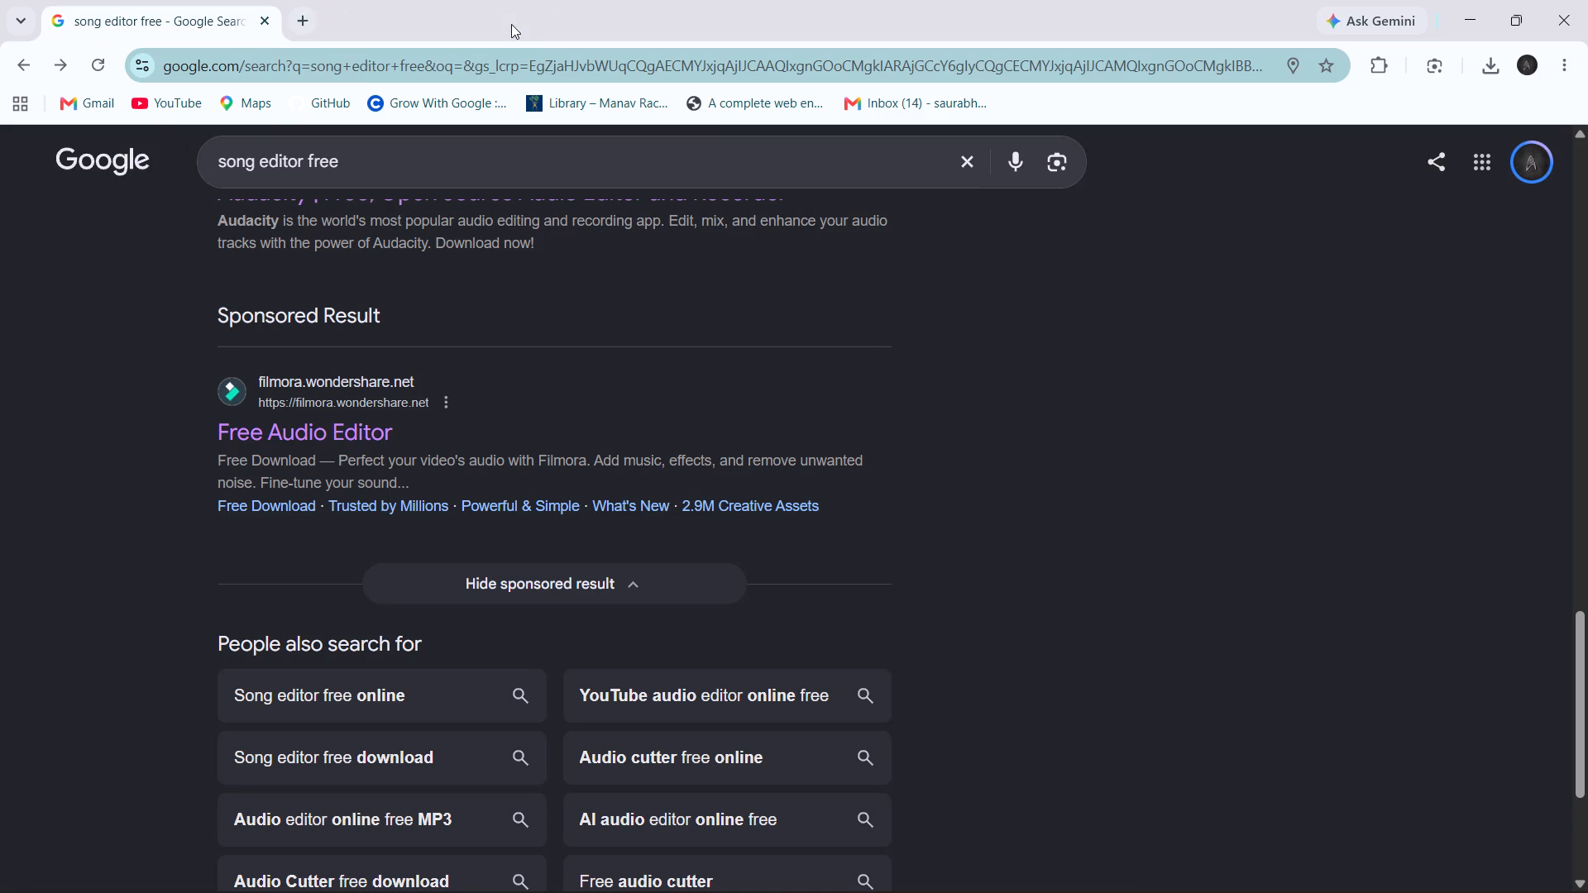
Open VEED's Online Audio Editor from the "song editor free" results and start editing audio in a new project.
{"action": "scroll", "coordinate": [939, 495], "scroll_direction": "down", "scroll_amount": 2, "text": "ctrl"}
{"action": "scroll", "coordinate": [939, 495], "scroll_direction": "up", "scroll_amount": 1, "text": "ctrl"}
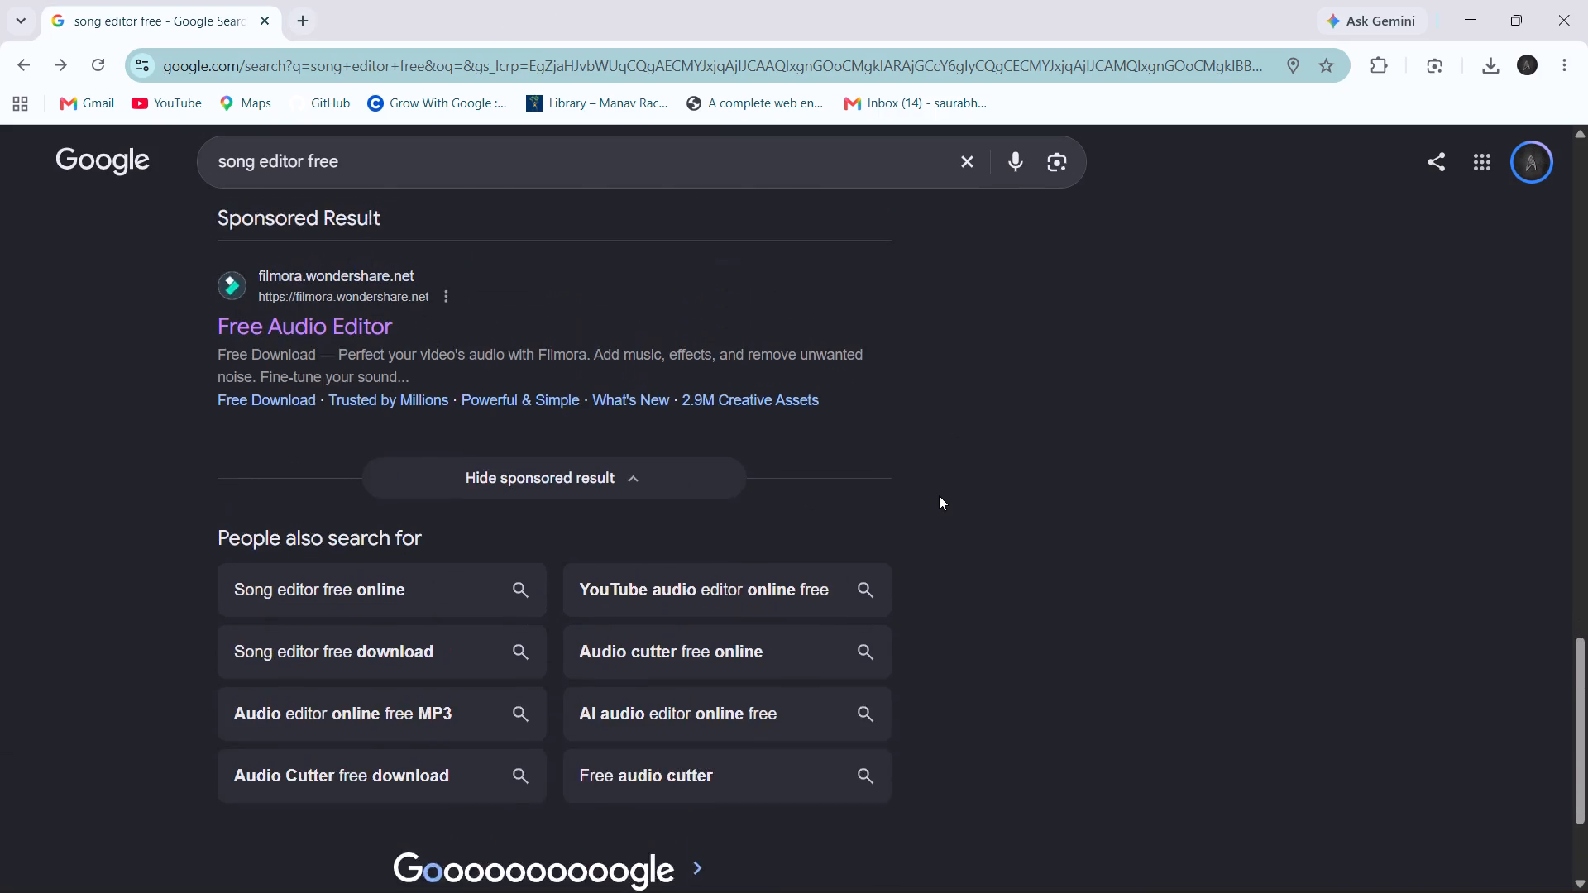
{"action": "scroll", "coordinate": [939, 495], "scroll_direction": "up", "scroll_amount": 1, "text": "ctrl"}
{"action": "scroll", "coordinate": [765, 517], "scroll_direction": "up", "scroll_amount": 2, "text": "ctrl"}
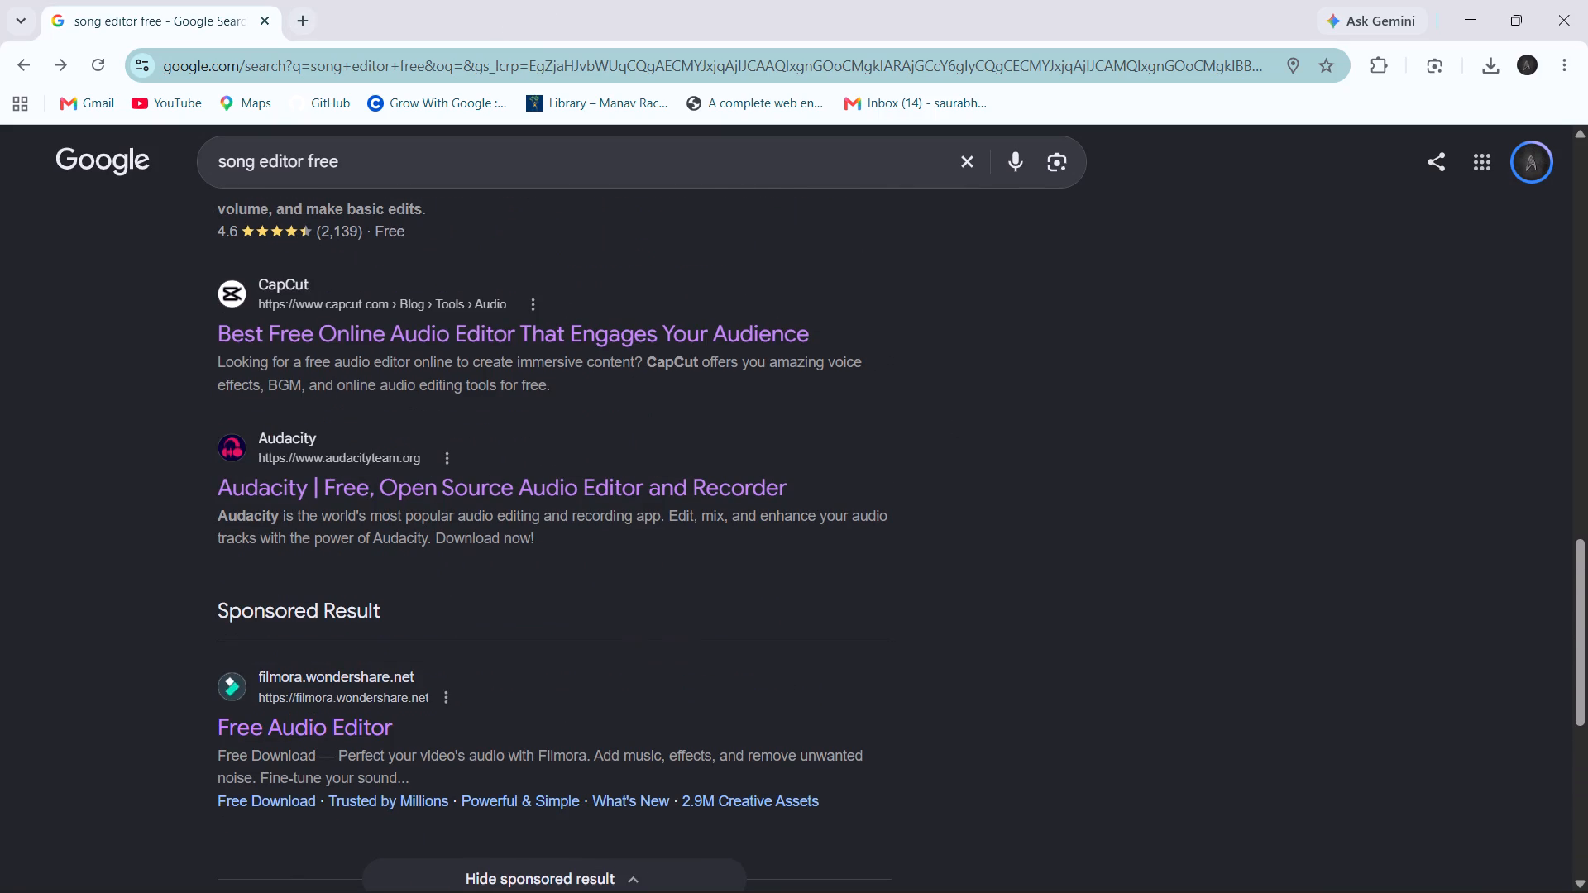
{"action": "scroll", "coordinate": [479, 330], "scroll_direction": "up", "scroll_amount": 1, "text": "ctrl"}
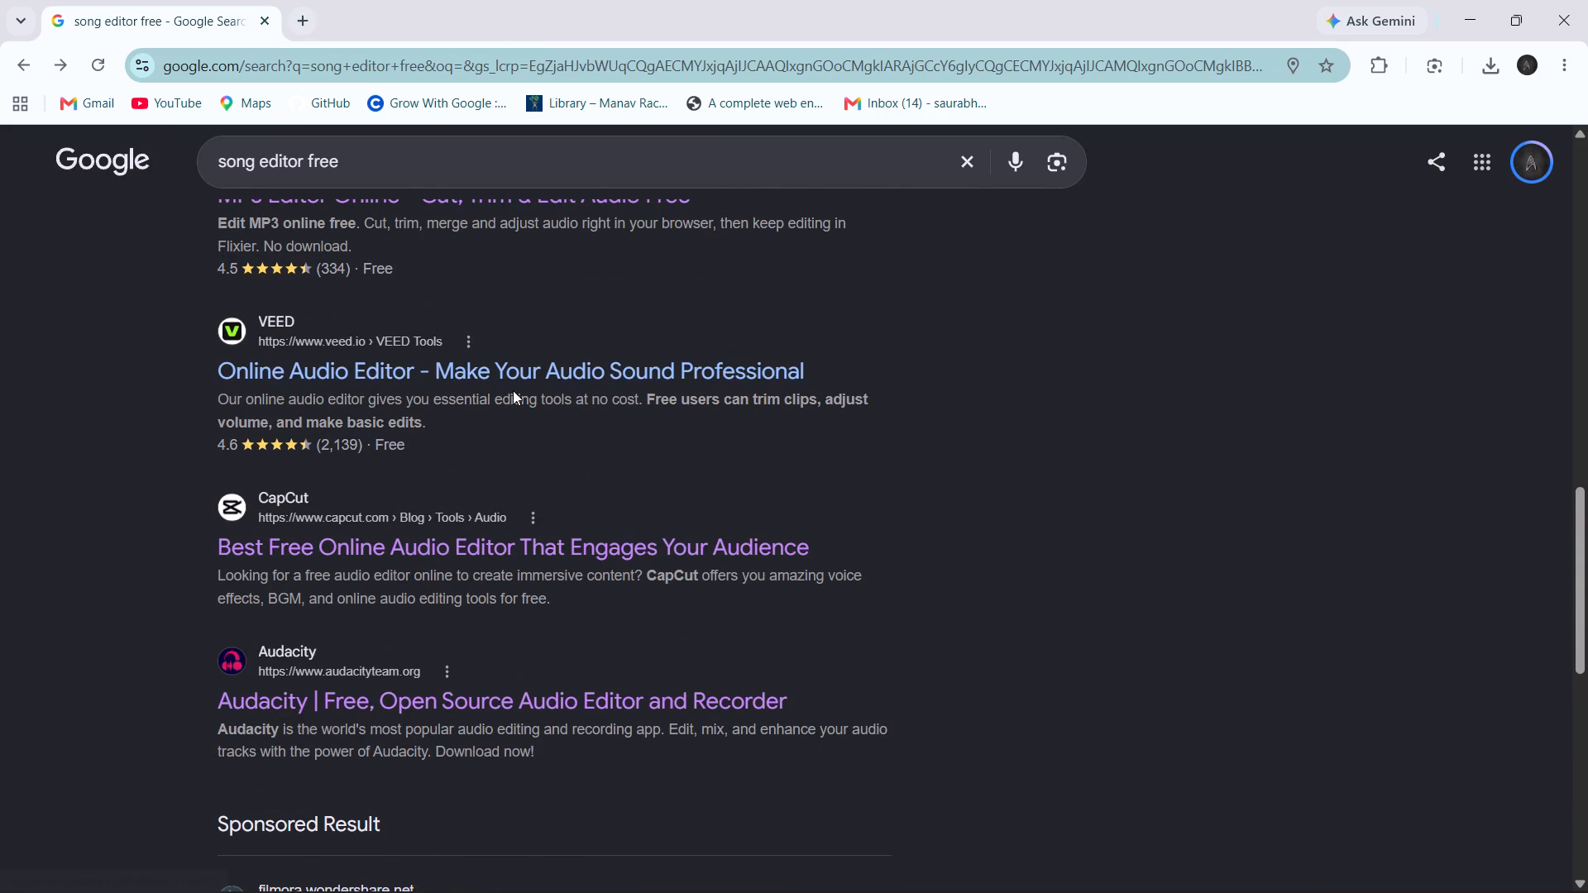
{"action": "left_click", "coordinate": [513, 375], "text": "ctrl"}
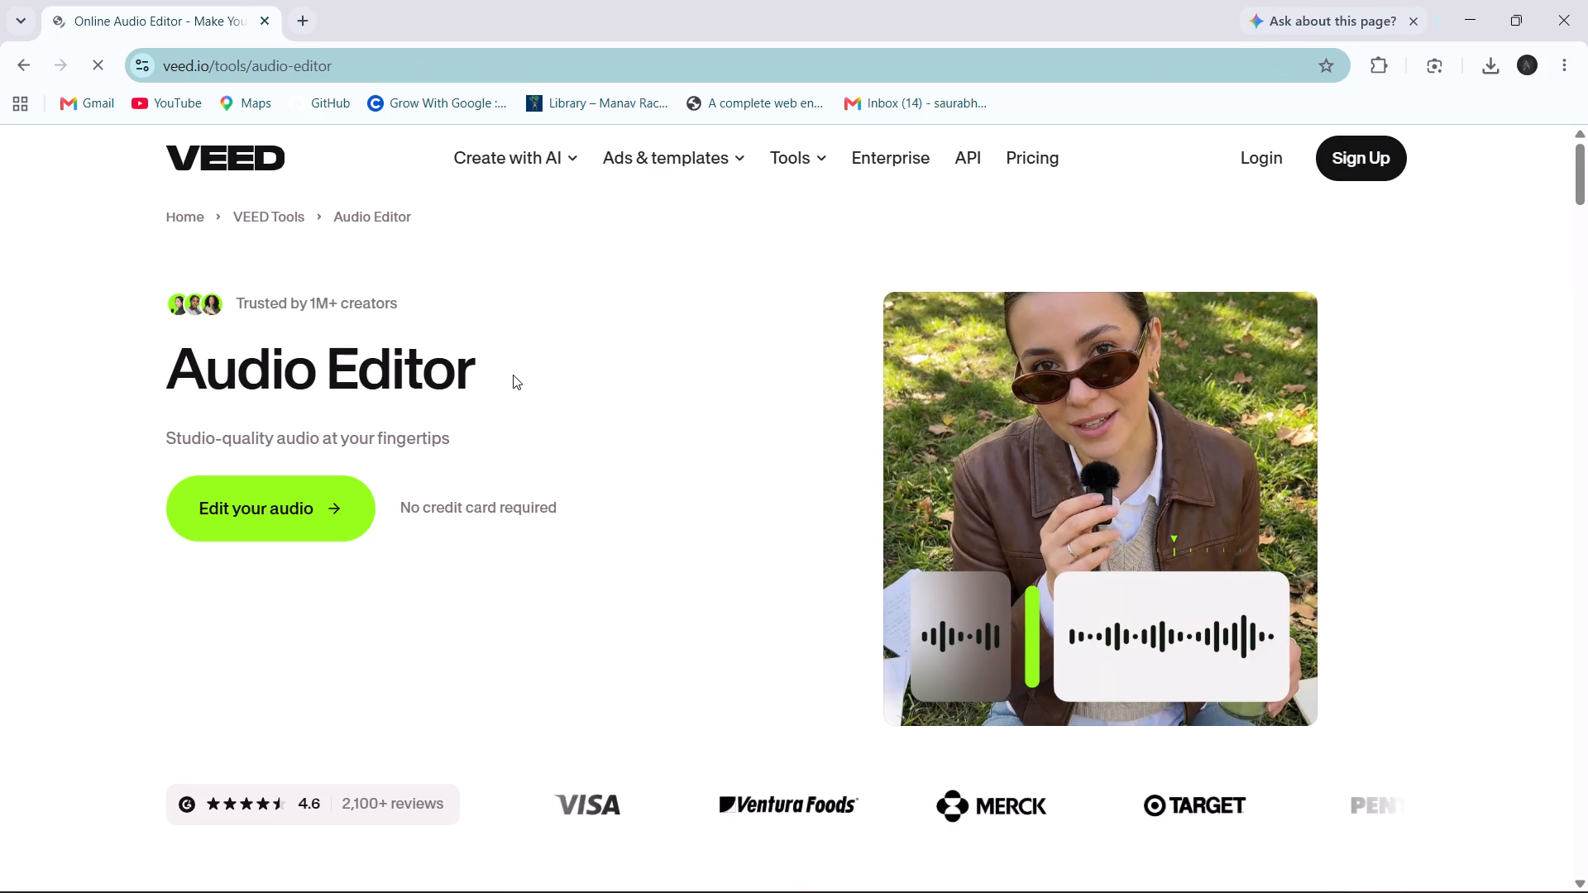
{"action": "left_click", "coordinate": [313, 572], "text": "ctrl"}
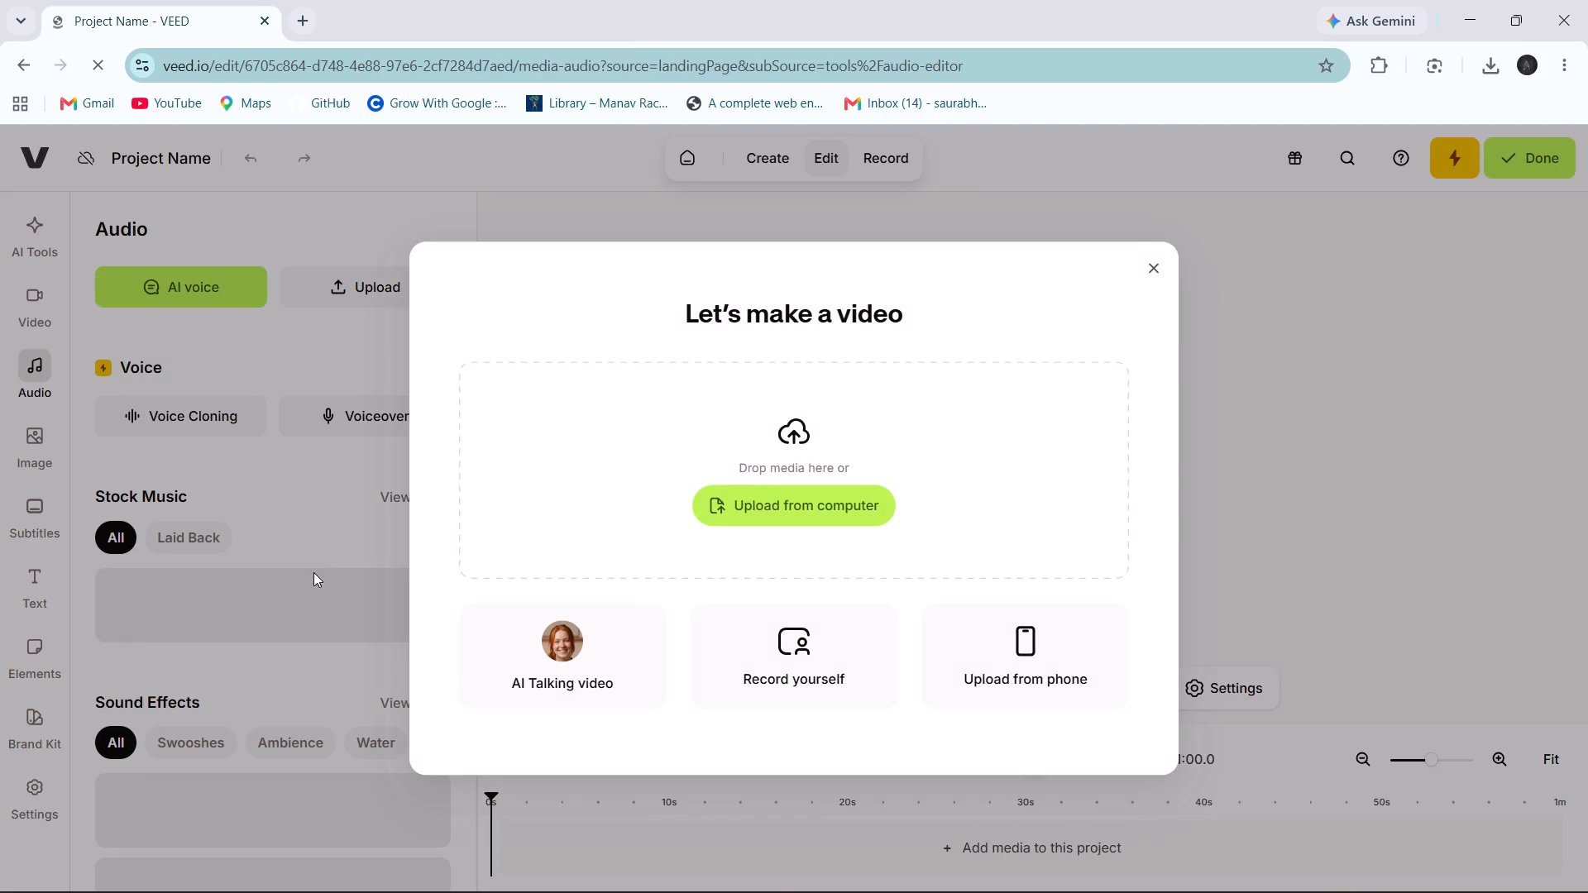
Upload all eight audio files from the songg folder in Downloads to the project.
{"action": "left_click", "coordinate": [825, 511], "text": "ctrl"}
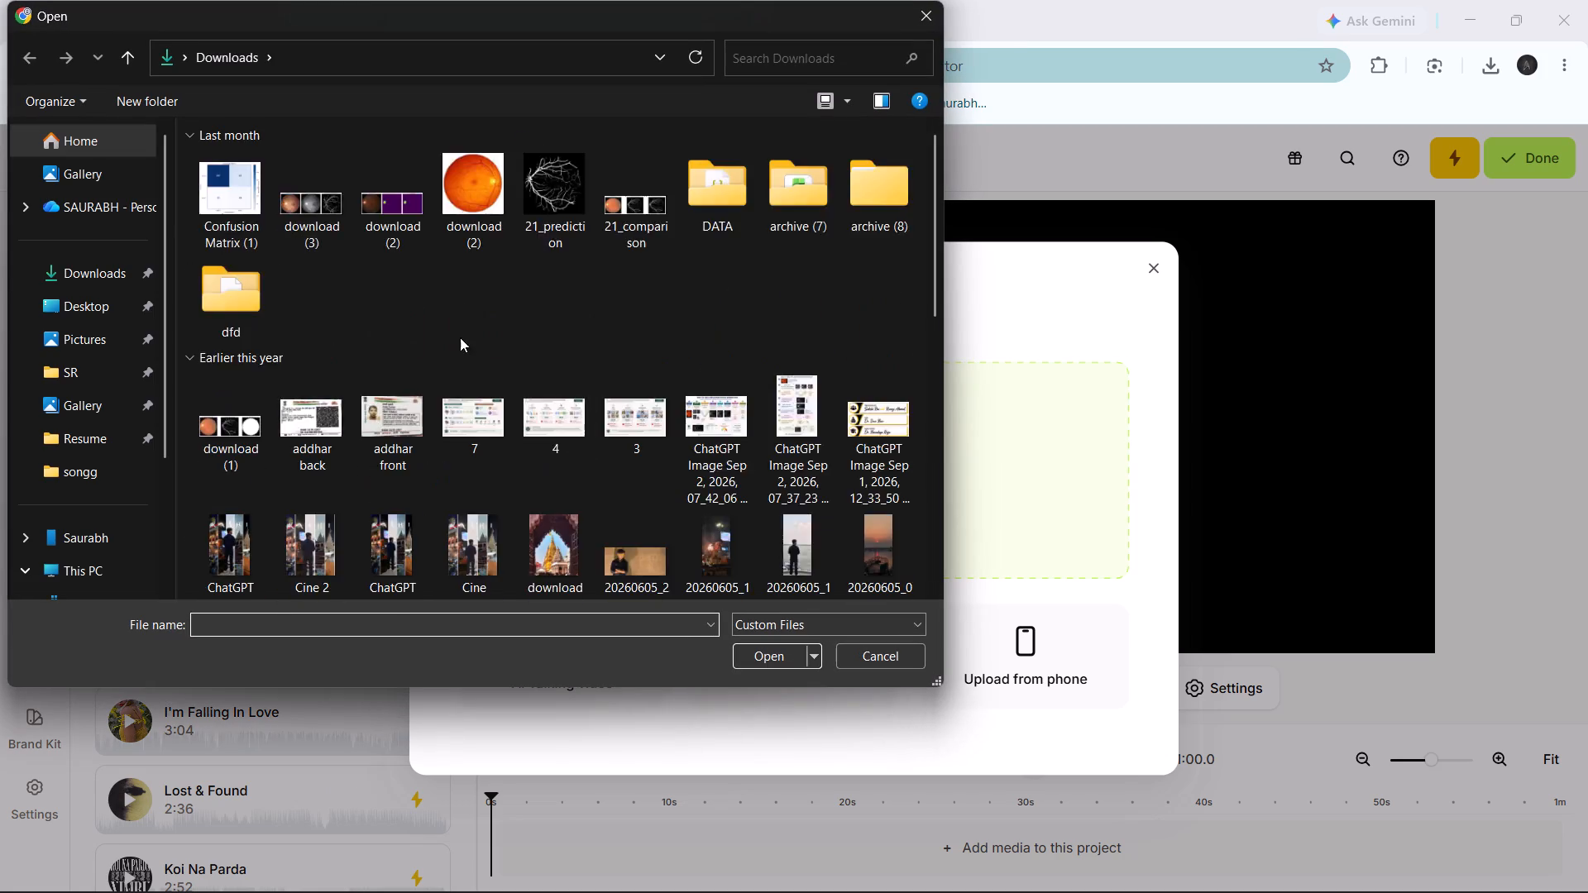
{"action": "double_click", "coordinate": [219, 197], "text": "ctrl"}
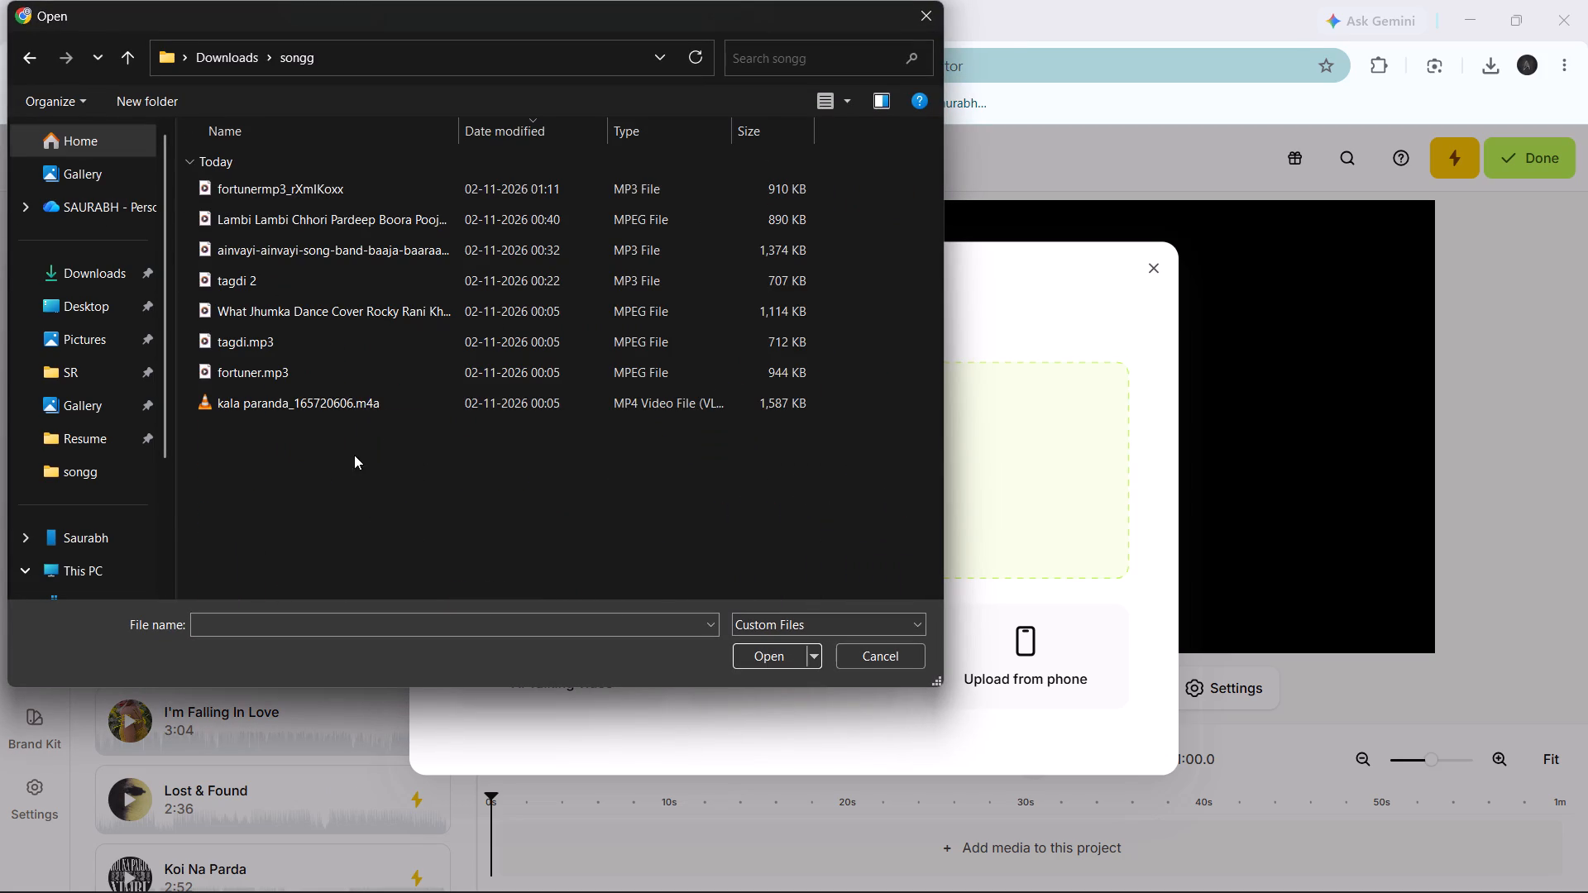
{"action": "left_click_drag", "start_coordinate": [354, 455], "coordinate": [382, 190], "text": "ctrl"}
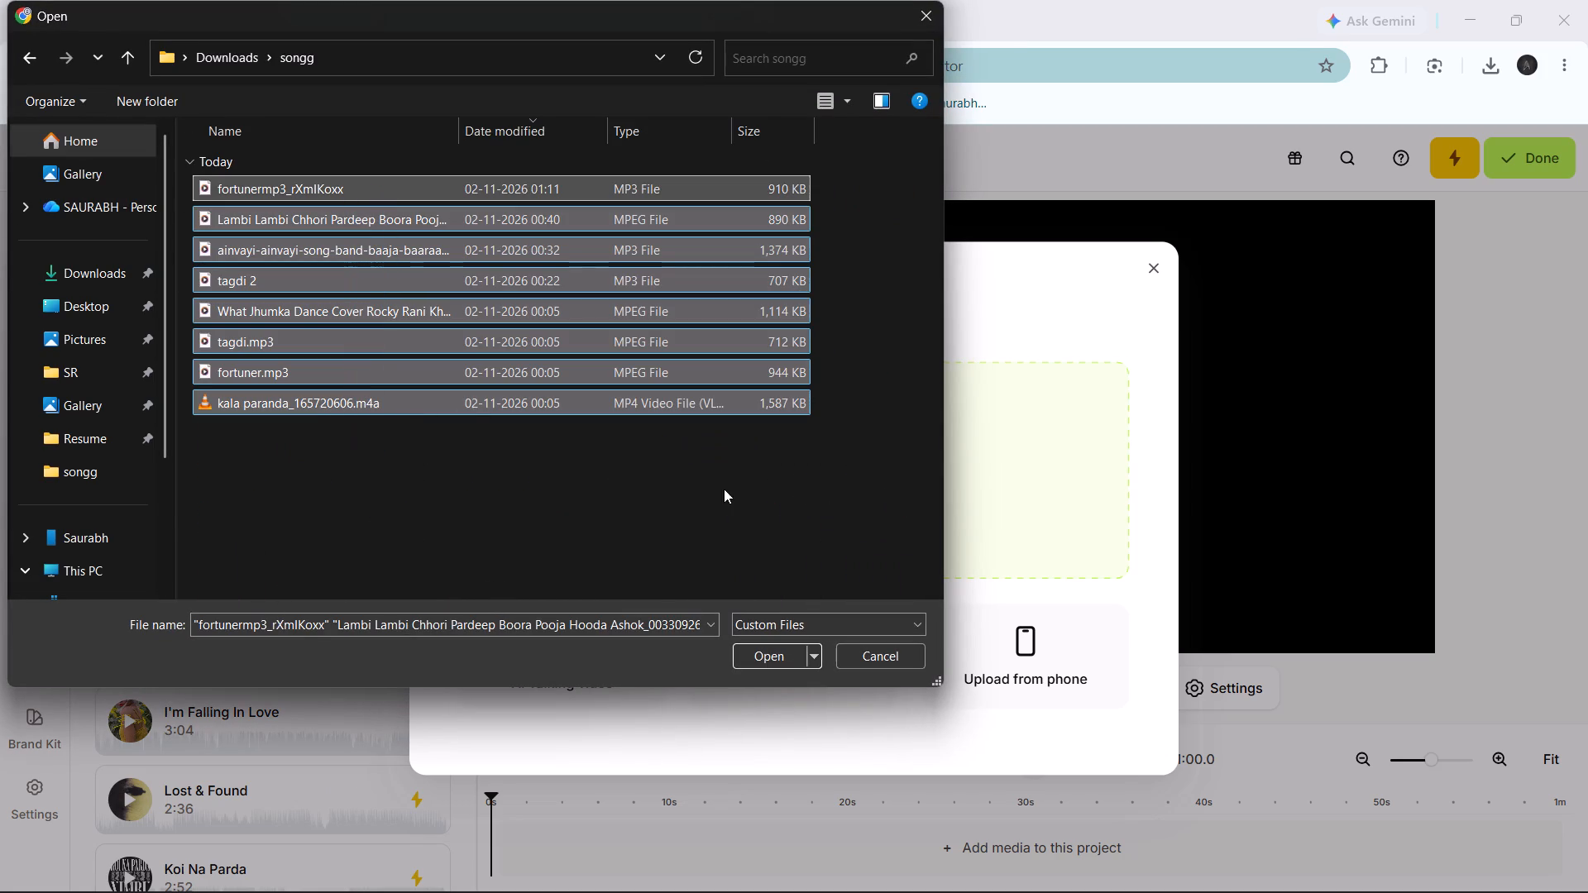
{"action": "left_click", "coordinate": [782, 650], "text": "ctrl"}
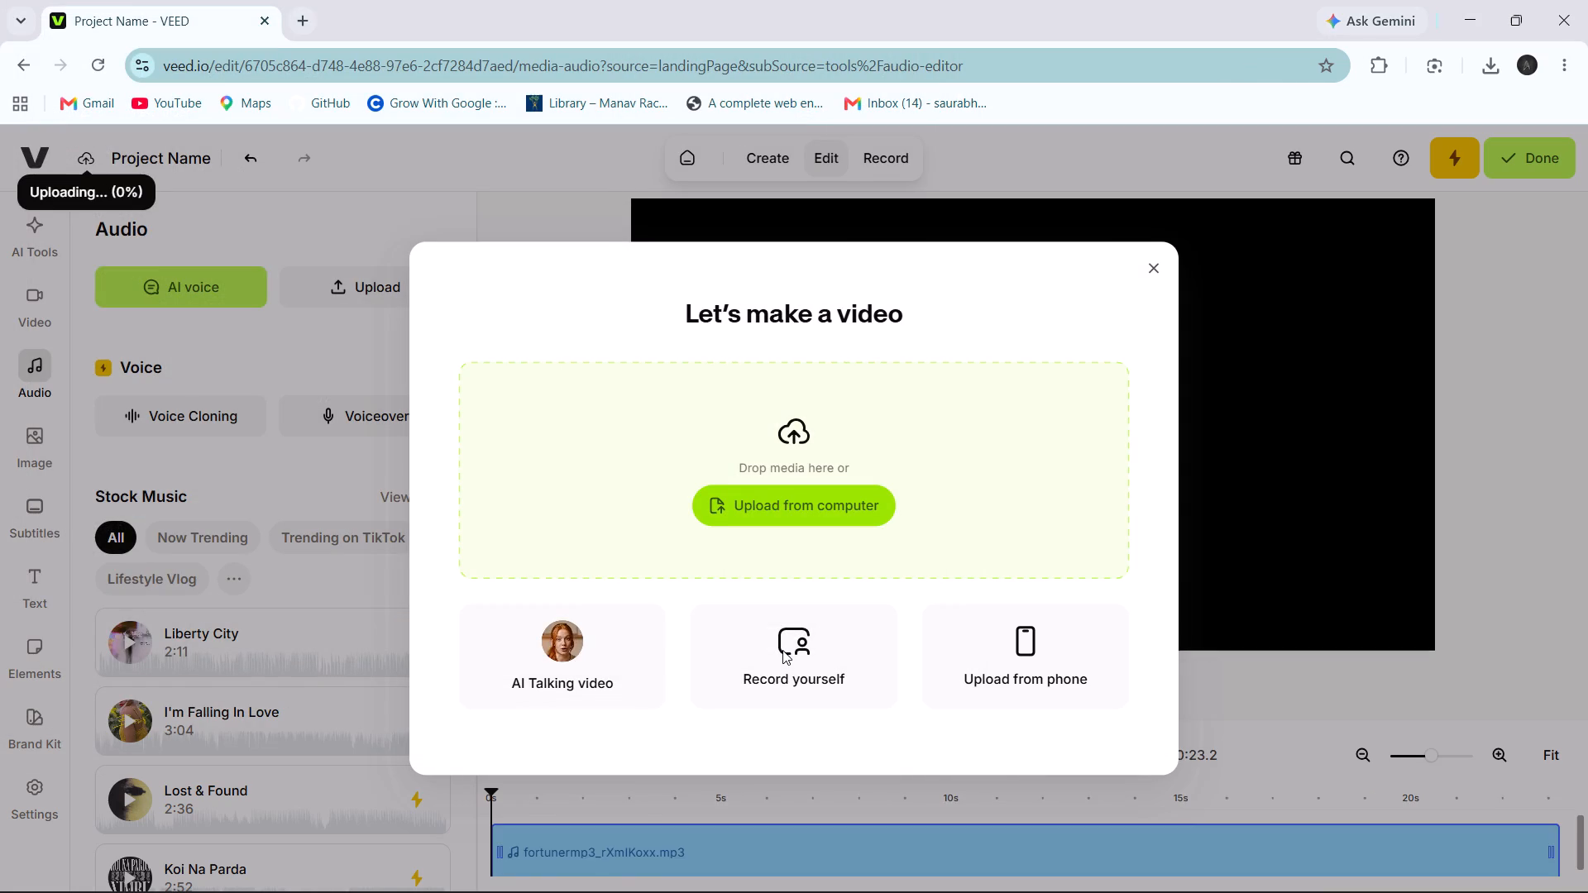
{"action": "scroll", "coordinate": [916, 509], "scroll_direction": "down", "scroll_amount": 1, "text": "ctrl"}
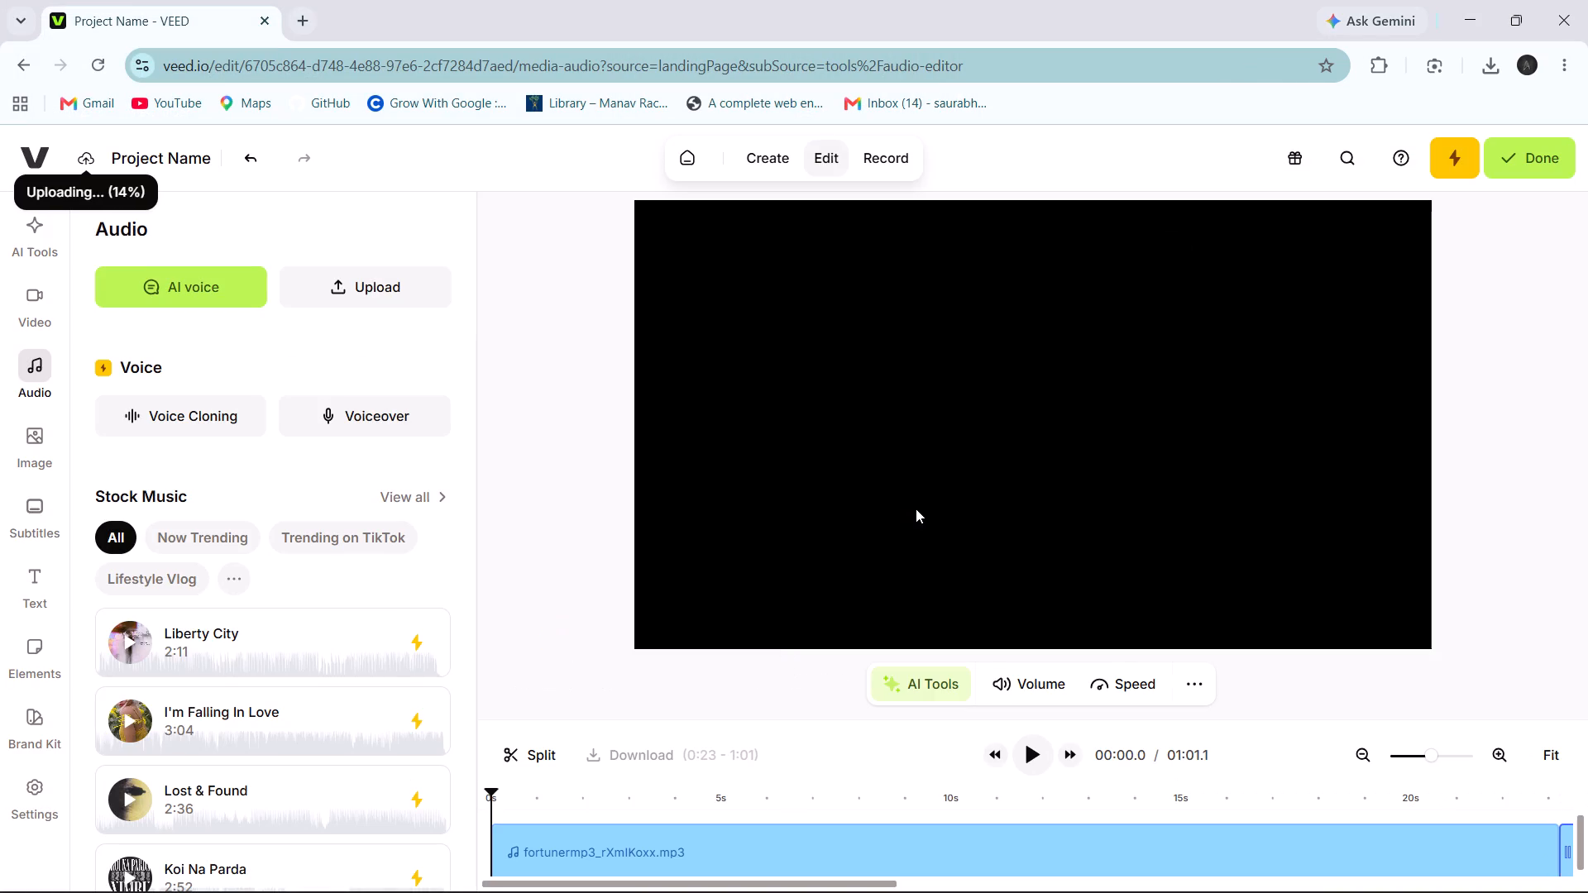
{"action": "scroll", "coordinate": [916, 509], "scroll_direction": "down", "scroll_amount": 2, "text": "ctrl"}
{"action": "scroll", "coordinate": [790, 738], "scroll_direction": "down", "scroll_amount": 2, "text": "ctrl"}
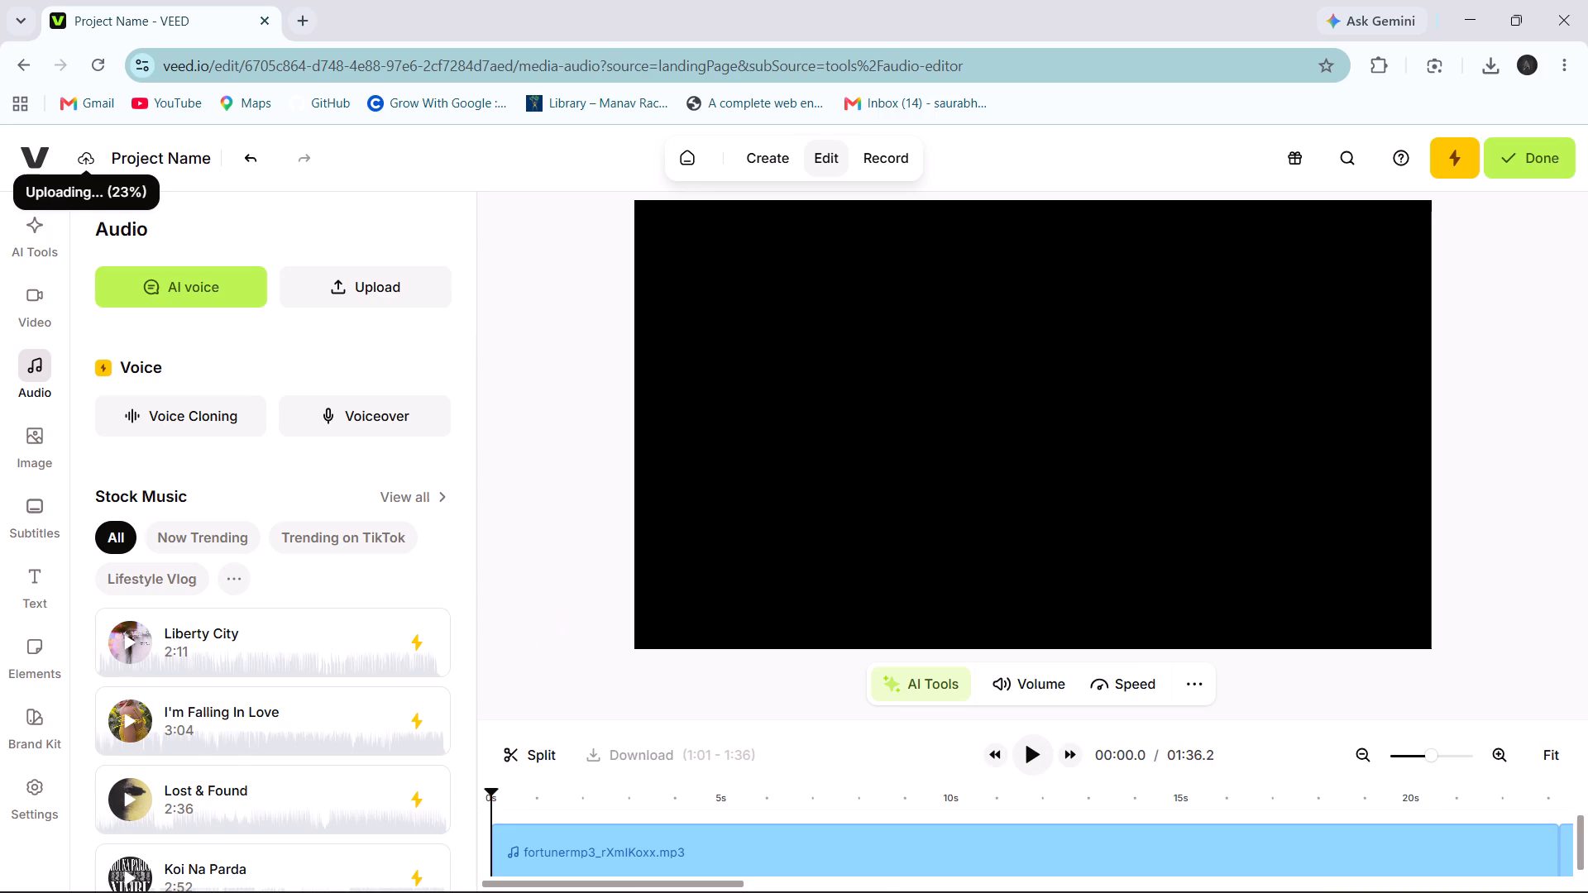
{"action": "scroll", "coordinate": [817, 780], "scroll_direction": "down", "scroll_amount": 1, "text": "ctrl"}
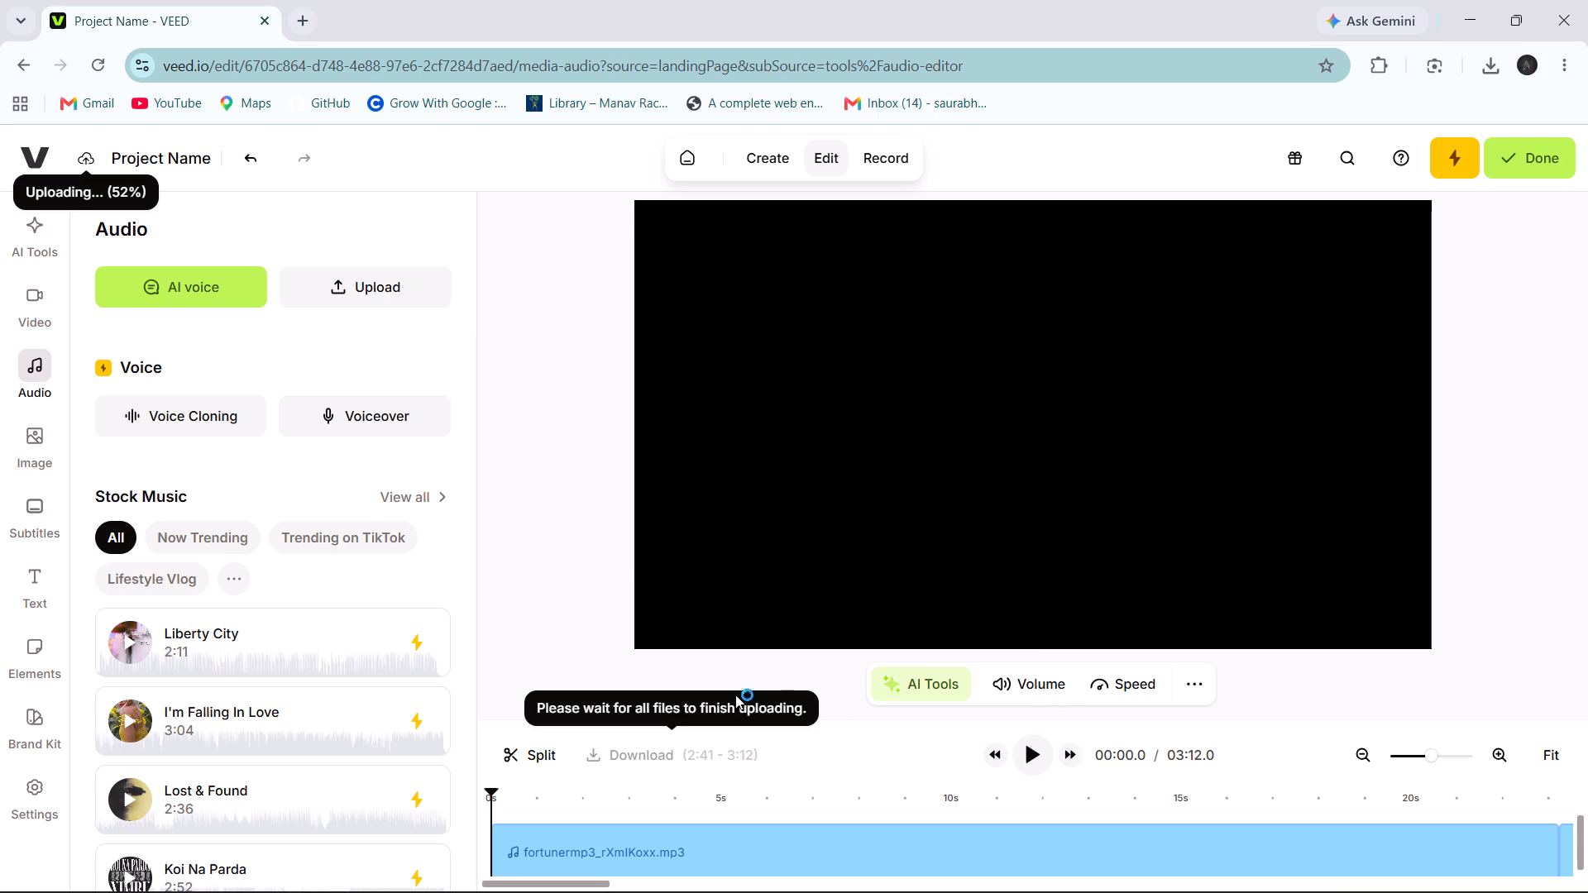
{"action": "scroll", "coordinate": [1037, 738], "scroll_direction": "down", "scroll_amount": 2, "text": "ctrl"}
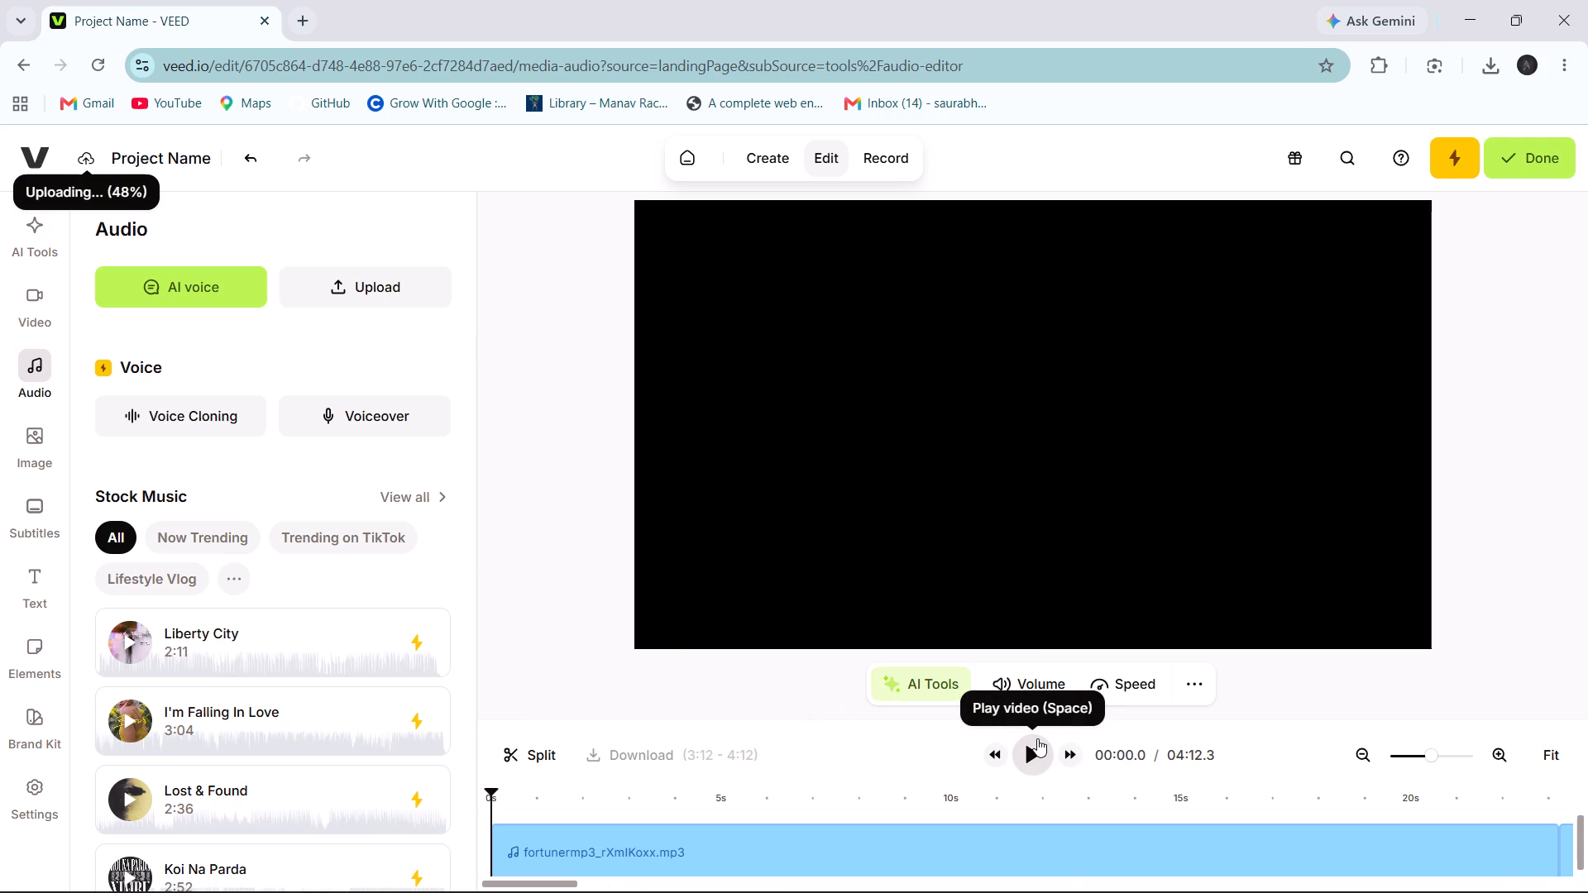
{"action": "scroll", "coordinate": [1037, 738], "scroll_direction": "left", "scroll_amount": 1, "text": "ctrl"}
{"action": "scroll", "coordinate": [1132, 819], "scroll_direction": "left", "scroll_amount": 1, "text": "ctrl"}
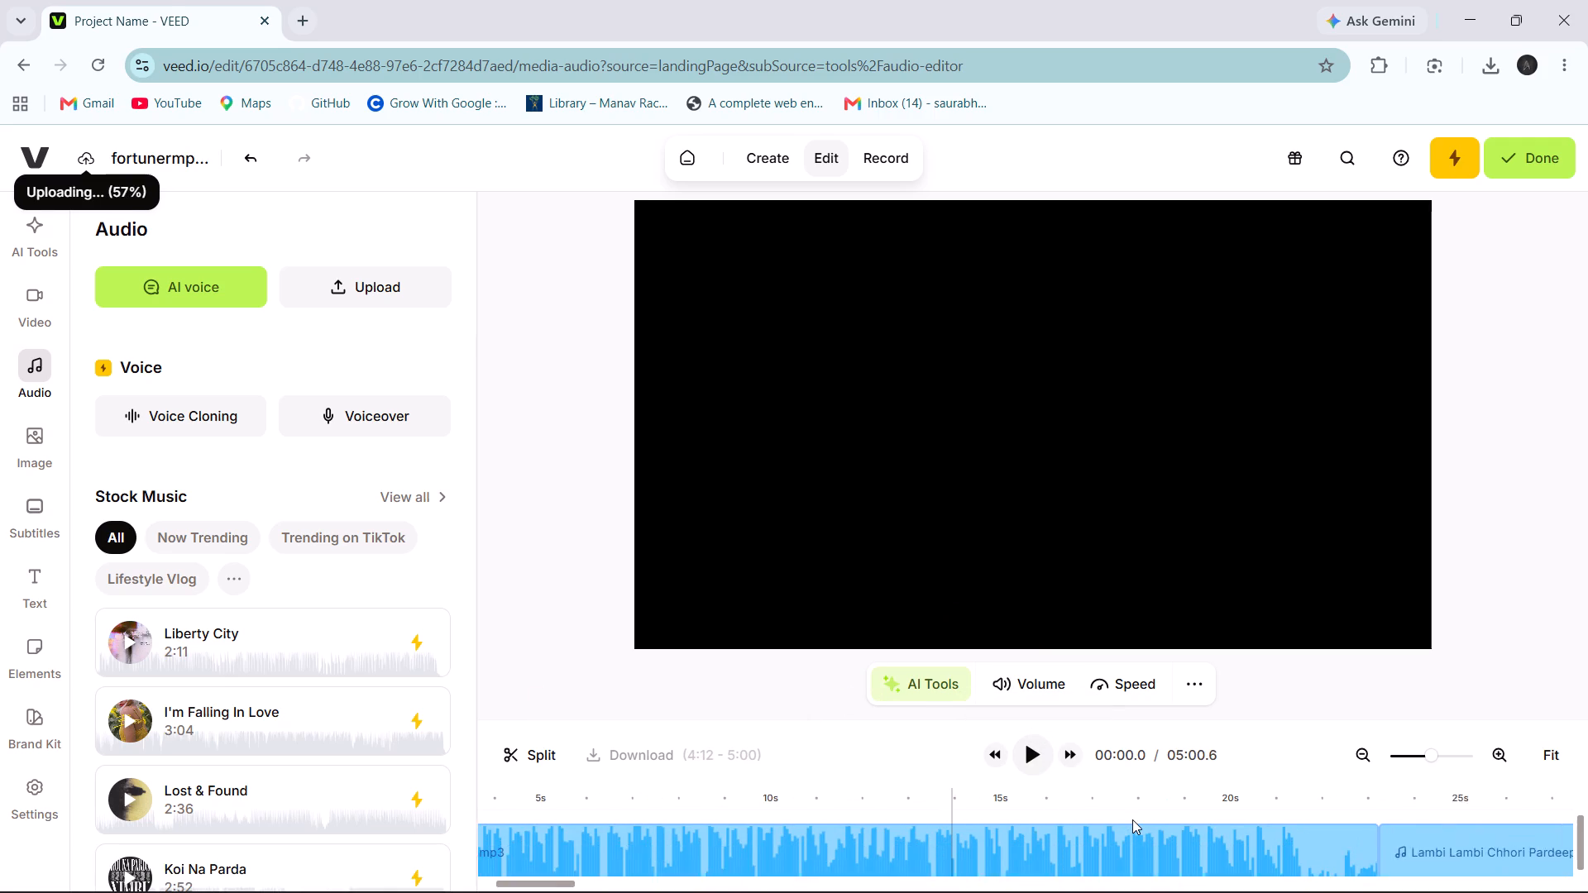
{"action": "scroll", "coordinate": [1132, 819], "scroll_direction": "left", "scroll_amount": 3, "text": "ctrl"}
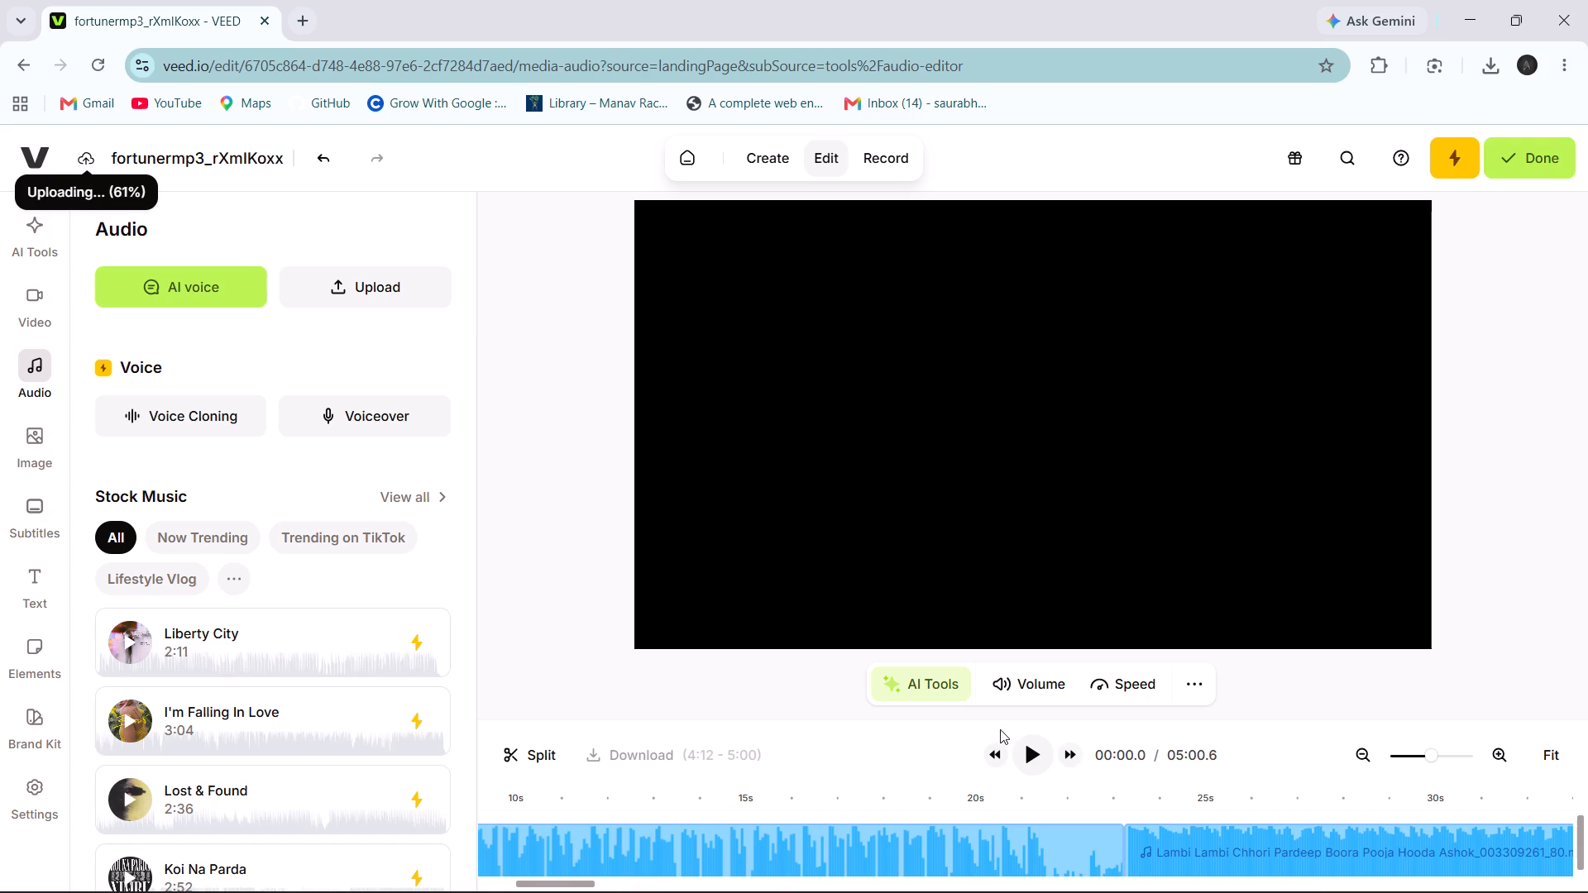
Enlarge the timeline area by shrinking the video preview above it to less than half its height.
{"action": "left_click_drag", "start_coordinate": [983, 720], "coordinate": [937, 489], "text": "ctrl"}
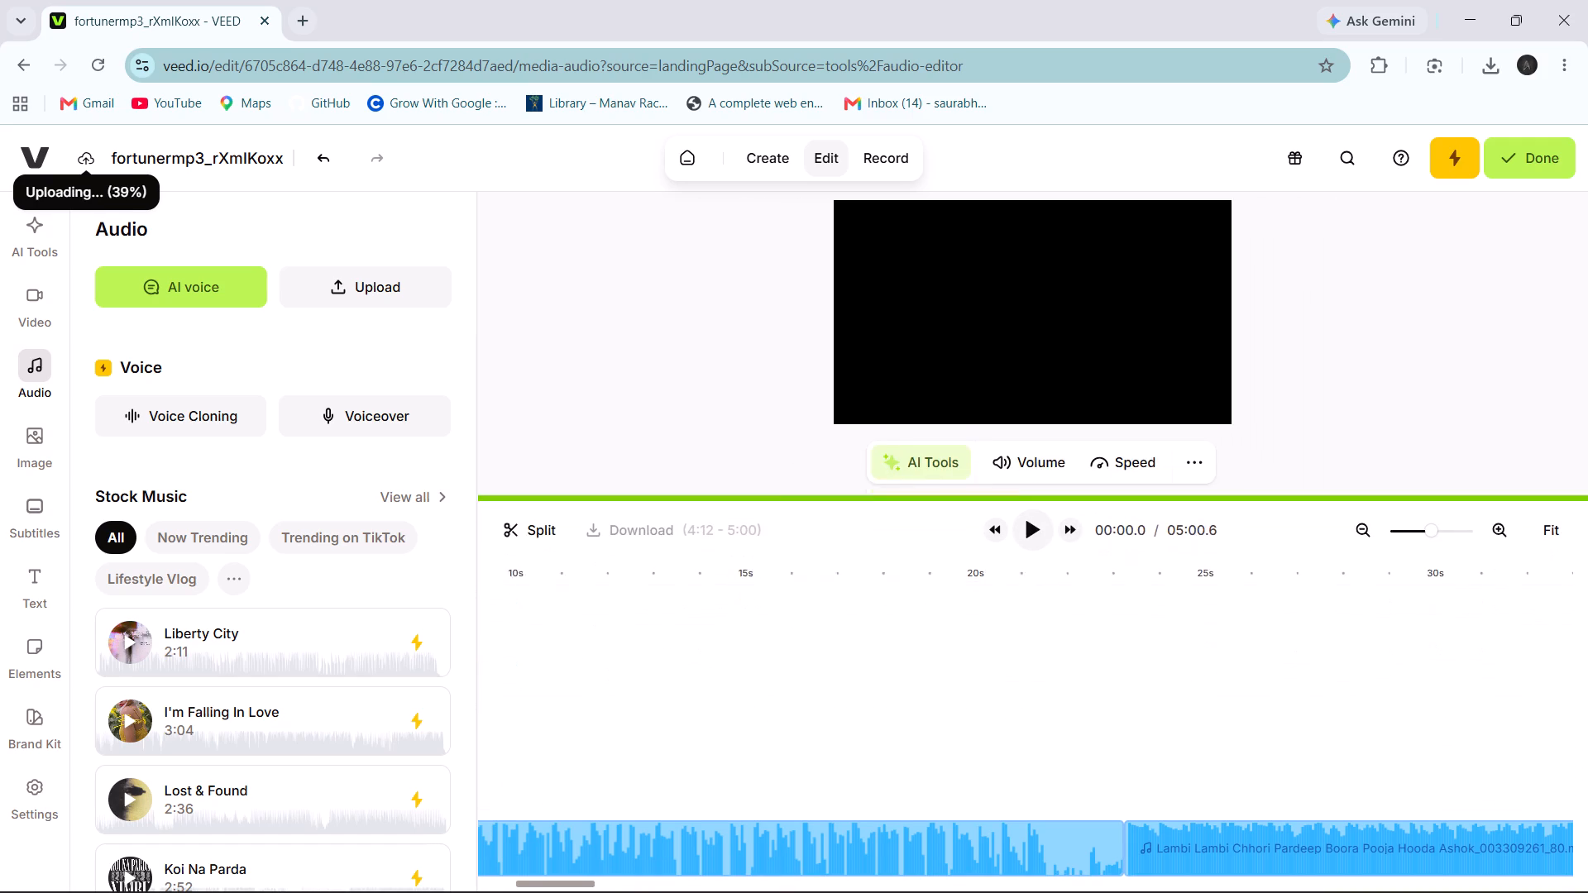
{"action": "left_click_drag", "start_coordinate": [937, 489], "coordinate": [935, 464], "text": "ctrl"}
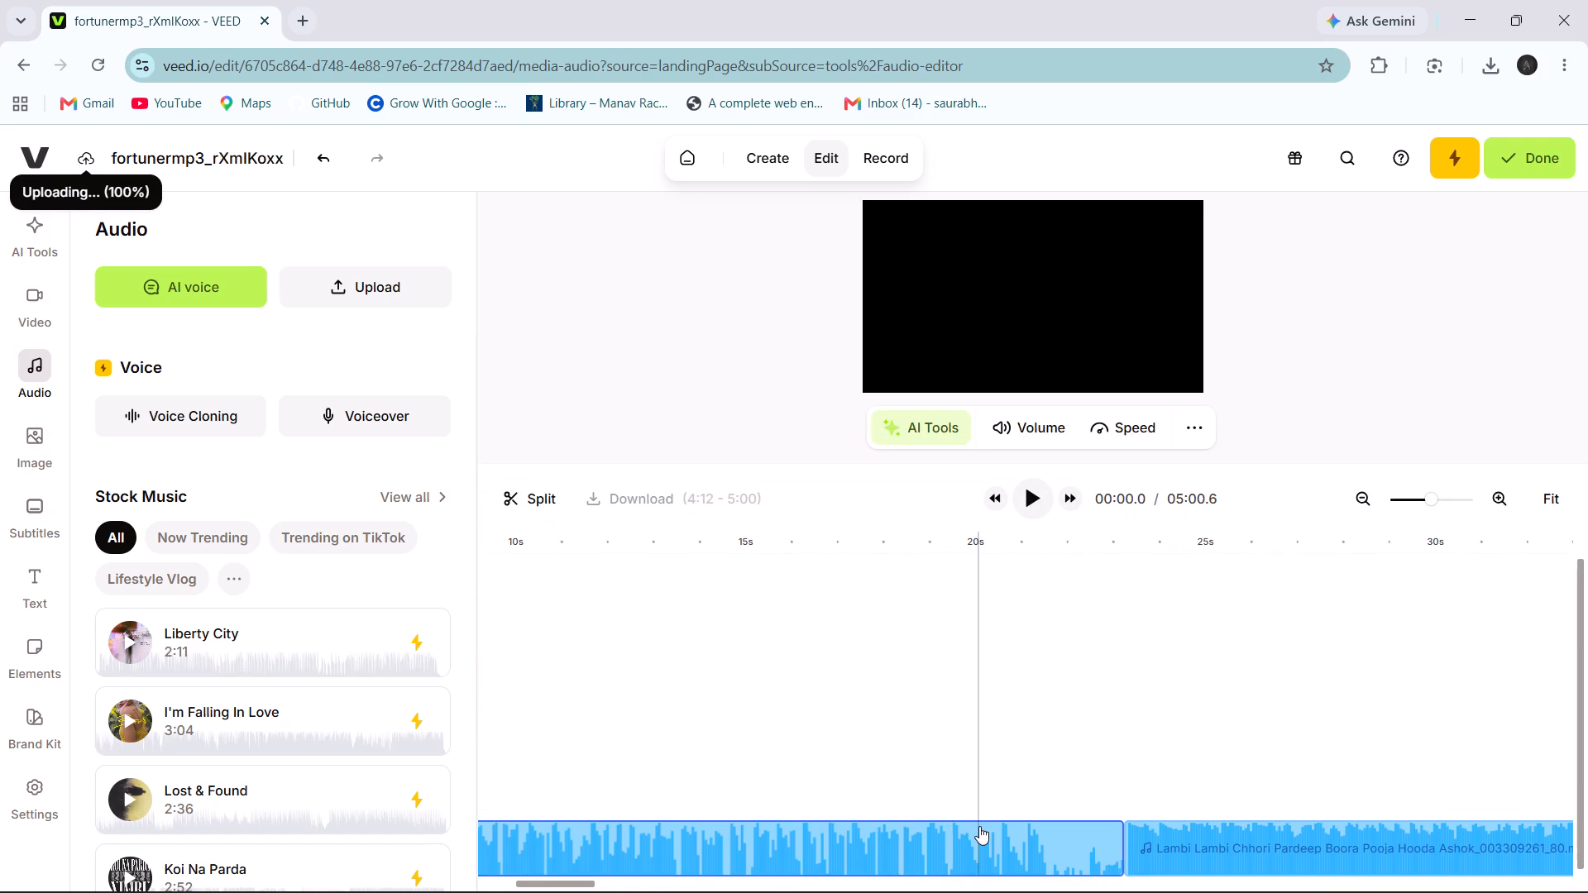
Move the fortunermp3_rXmIKoxx clip onto its own track above the other clips, starting at about 1.8 s.
{"action": "left_click", "coordinate": [979, 826], "text": "ctrl"}
{"action": "left_click_drag", "start_coordinate": [979, 826], "coordinate": [1016, 552], "text": "ctrl"}
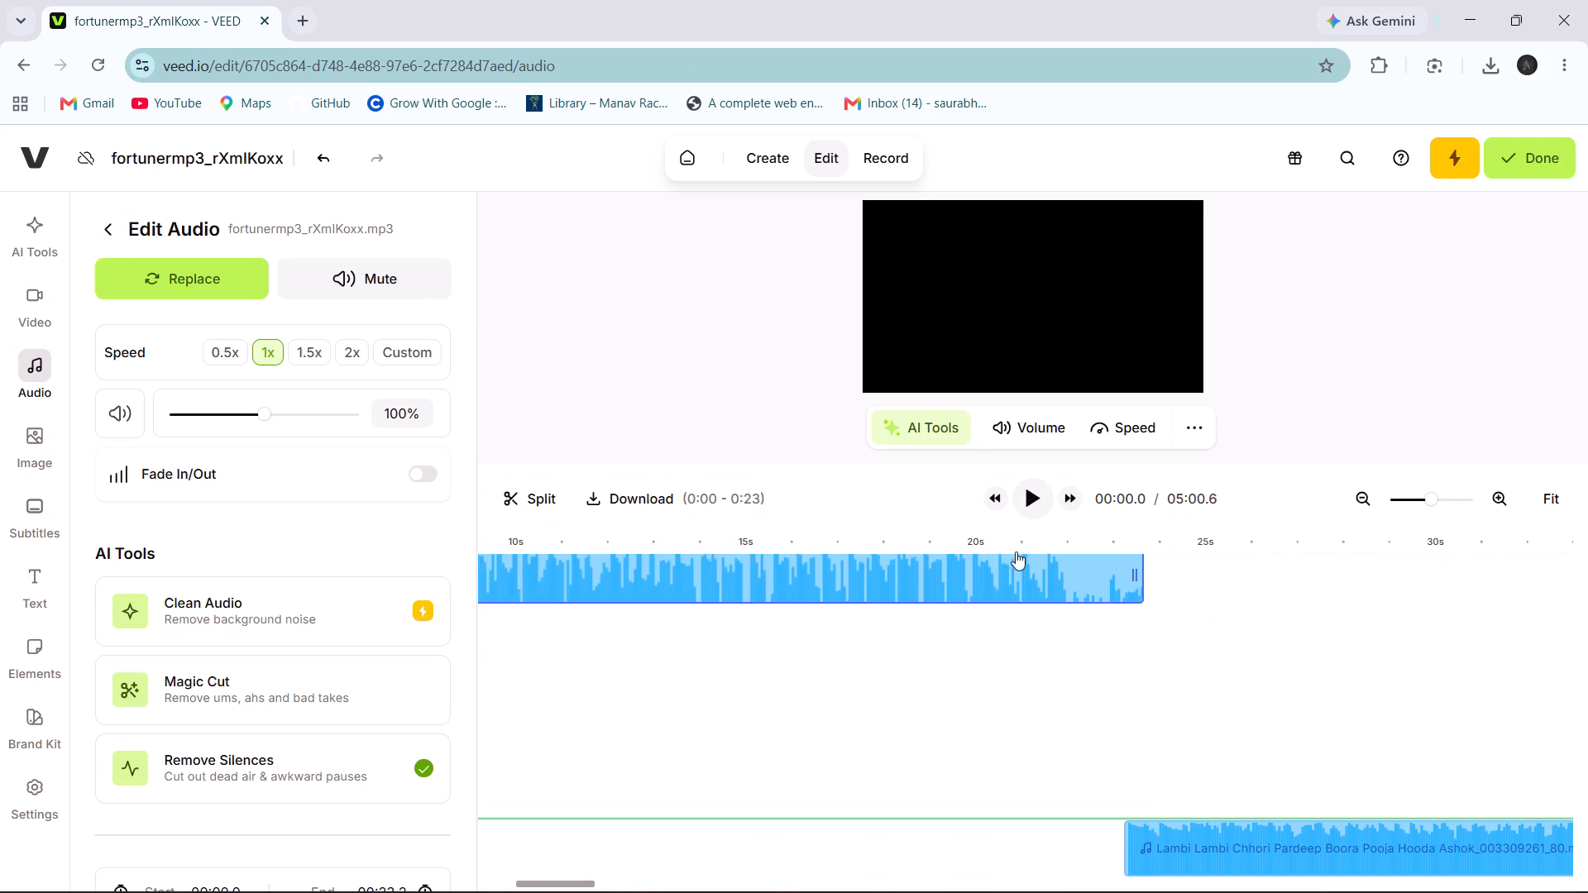
{"action": "left_click_drag", "start_coordinate": [1016, 552], "coordinate": [1063, 549], "text": "ctrl"}
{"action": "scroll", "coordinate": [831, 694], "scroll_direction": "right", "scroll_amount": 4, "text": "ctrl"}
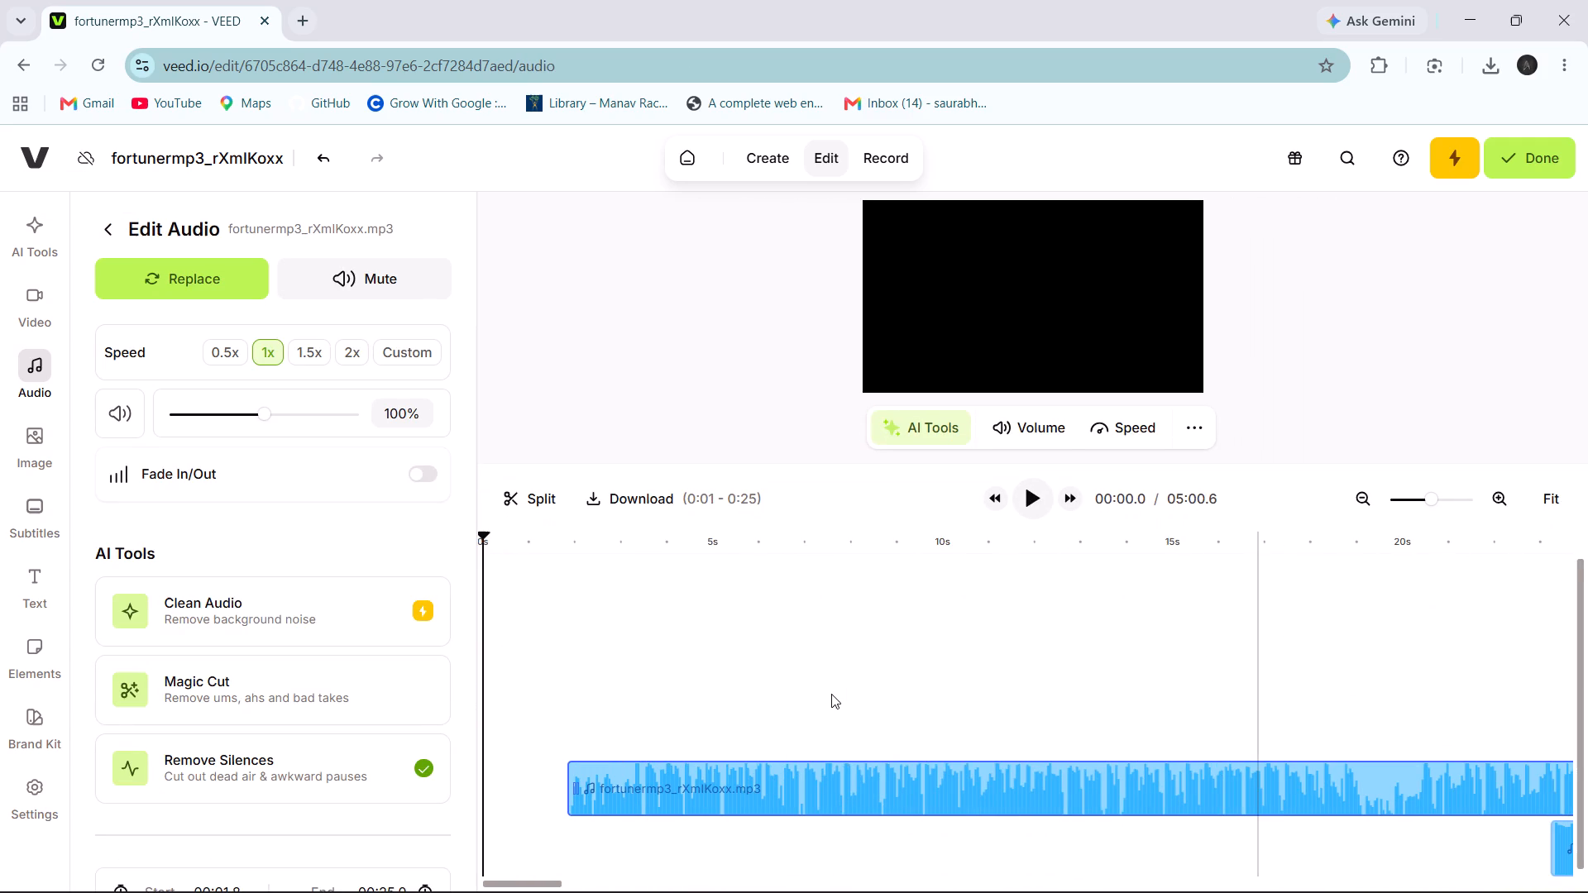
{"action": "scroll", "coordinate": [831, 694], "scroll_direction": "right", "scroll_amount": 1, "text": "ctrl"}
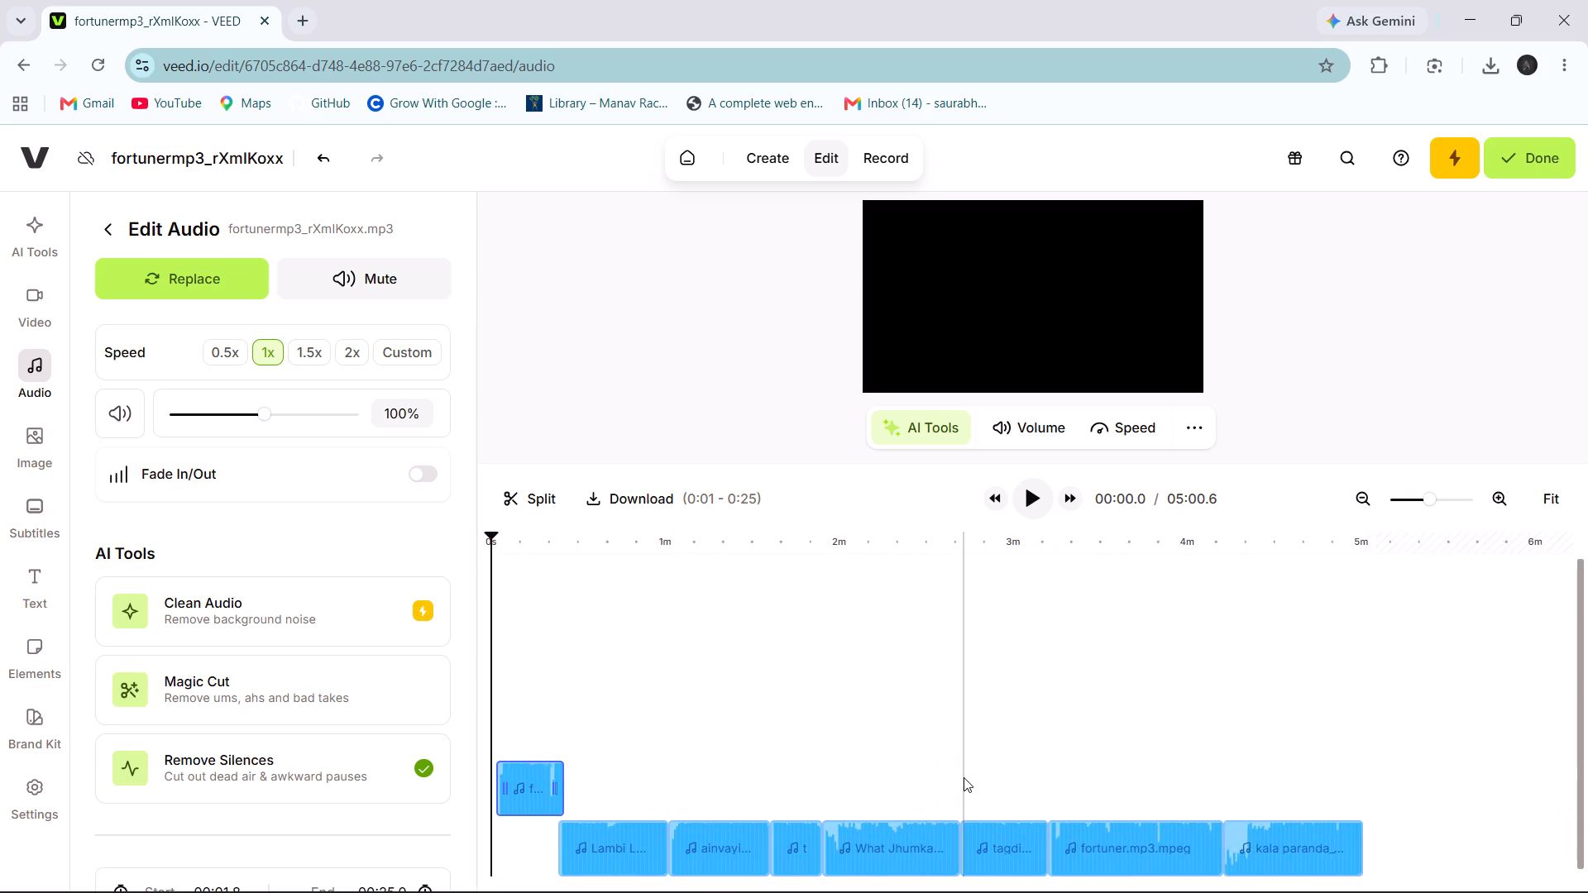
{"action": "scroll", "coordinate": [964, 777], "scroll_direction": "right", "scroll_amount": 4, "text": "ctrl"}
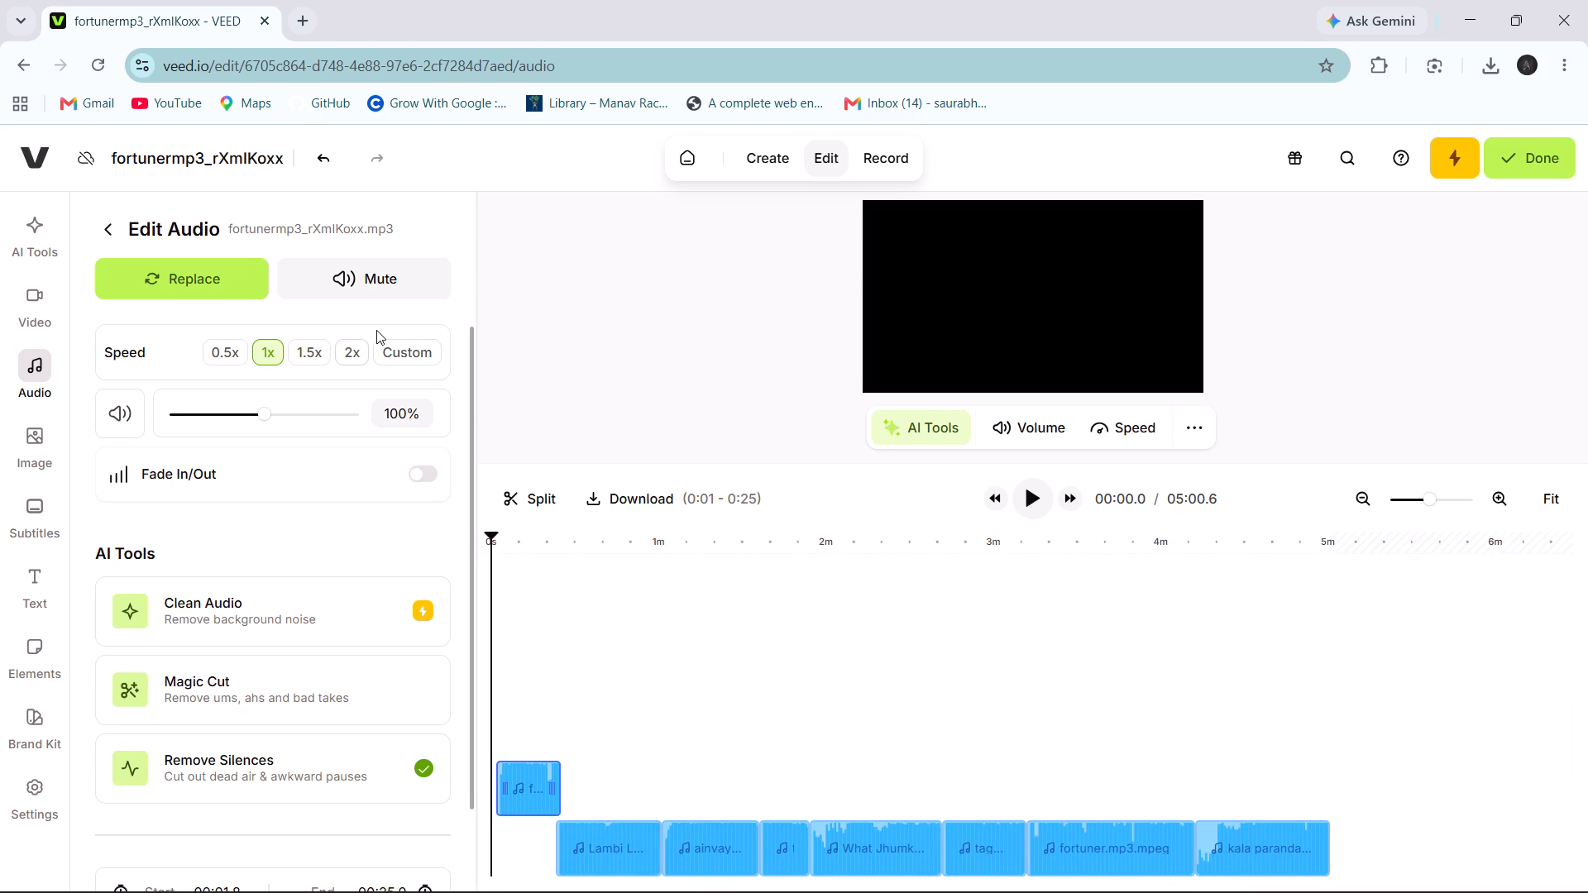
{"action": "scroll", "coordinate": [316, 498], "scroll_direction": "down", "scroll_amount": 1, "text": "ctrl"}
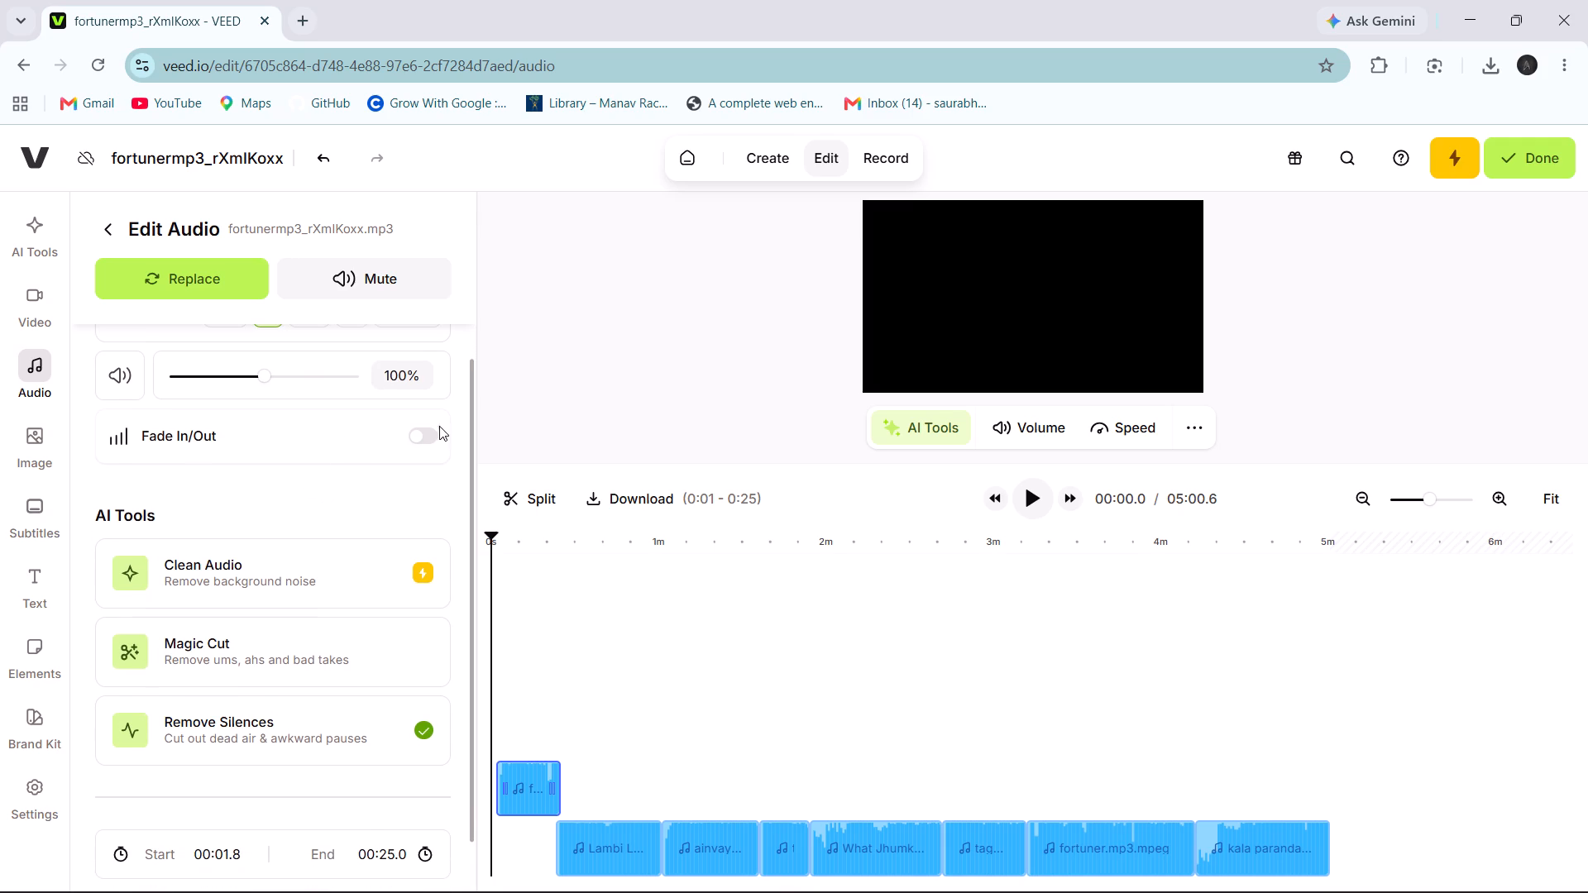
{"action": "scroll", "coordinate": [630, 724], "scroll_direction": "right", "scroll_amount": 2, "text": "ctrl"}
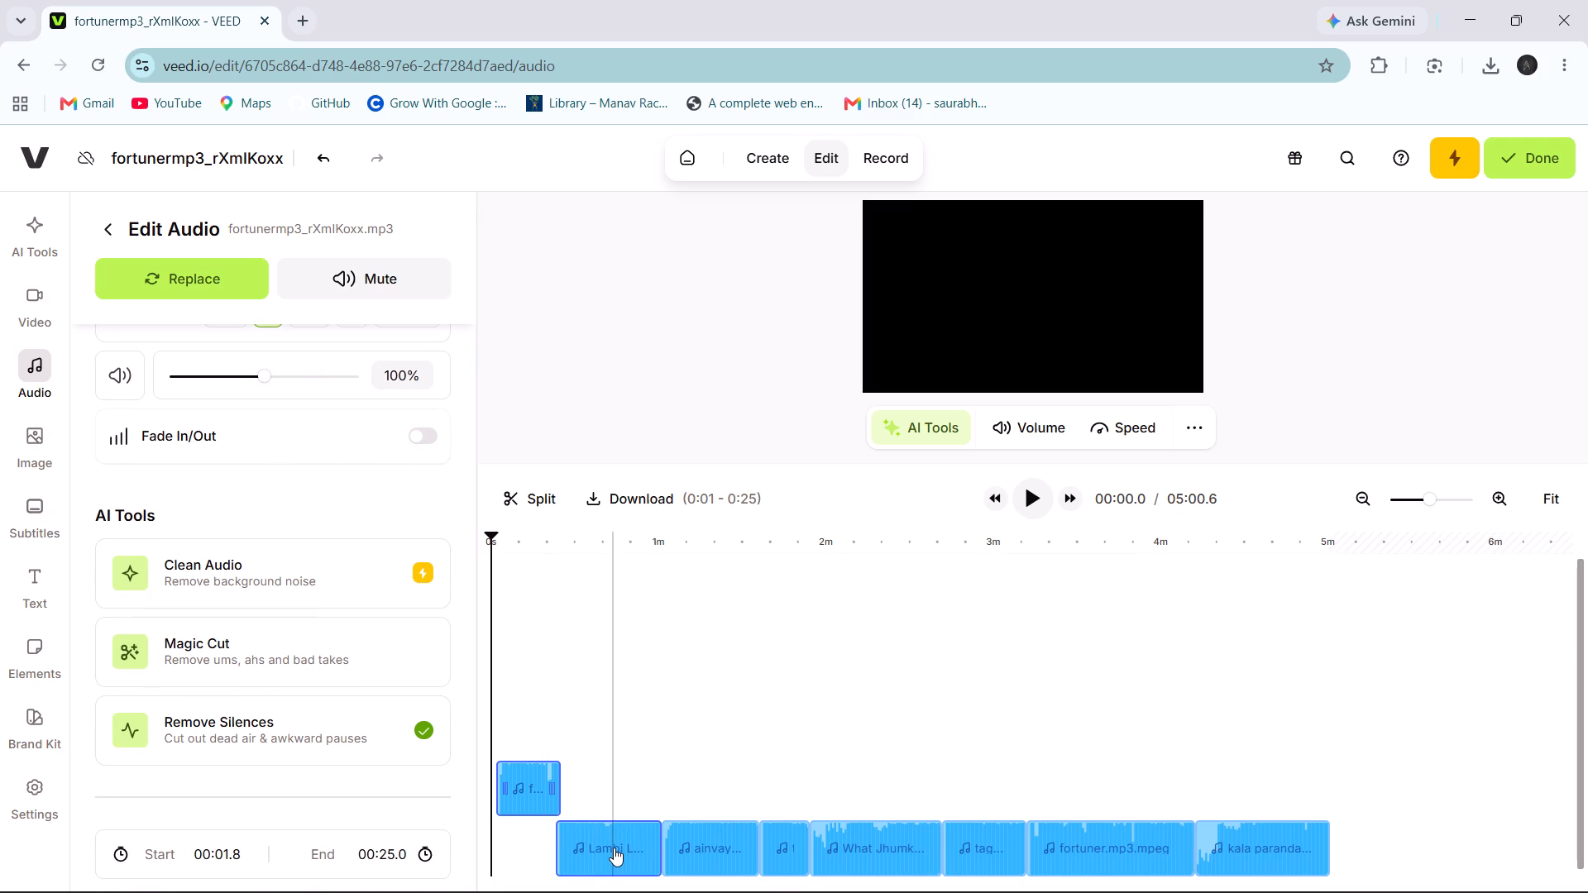
Move the kala paranda clip onto a new top track at about 0.6 s, and What Jhumka onto the track below at about 49 s.
{"action": "left_click_drag", "start_coordinate": [1248, 850], "coordinate": [546, 566], "text": "ctrl"}
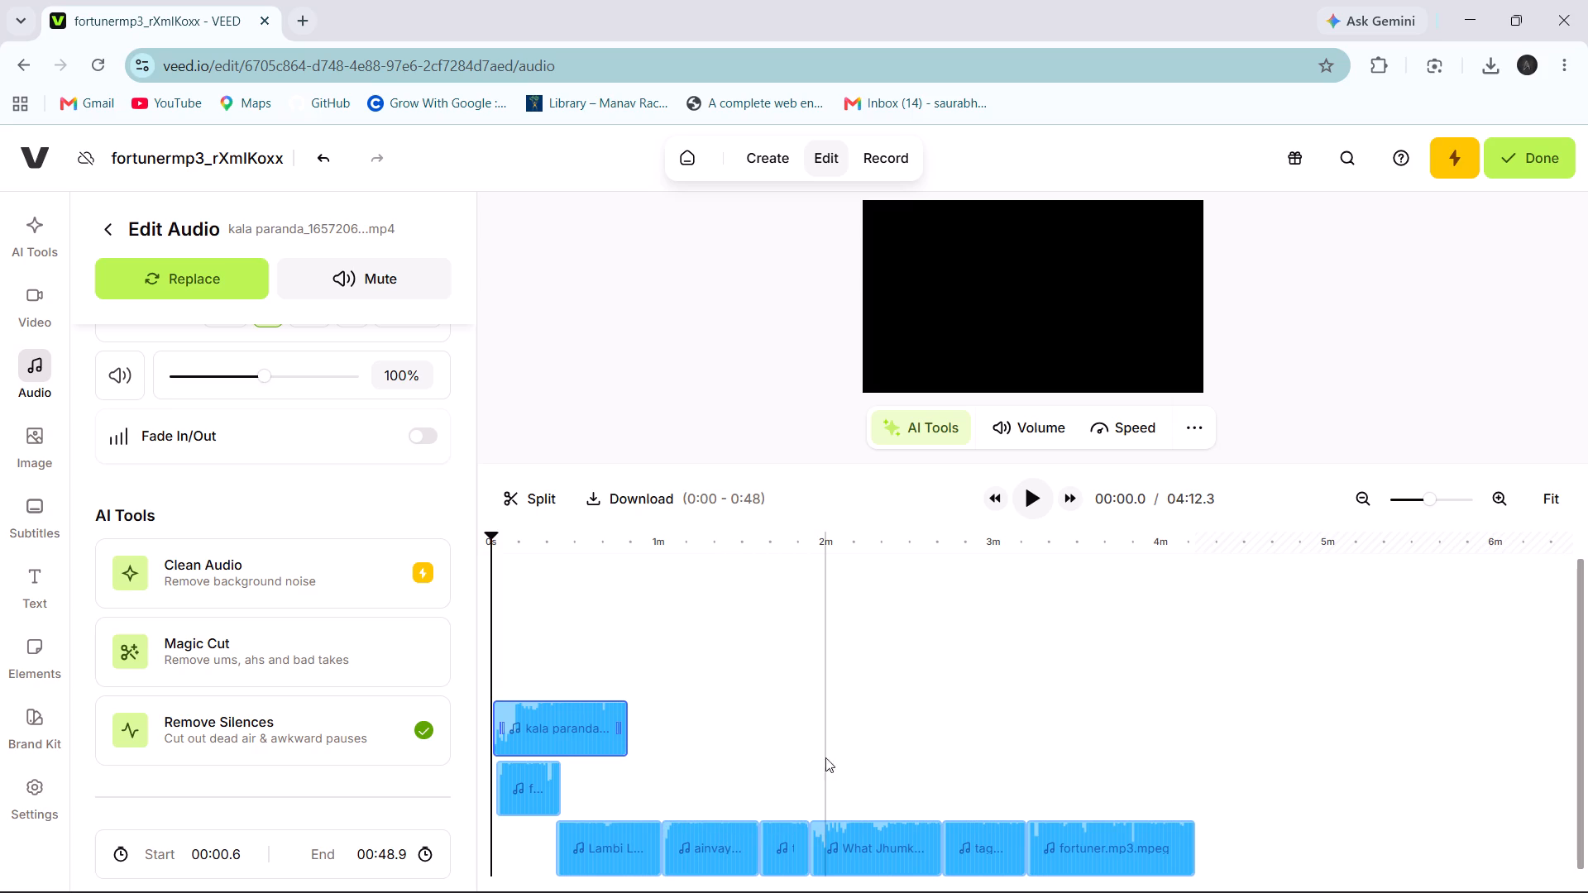
{"action": "left_click_drag", "start_coordinate": [882, 846], "coordinate": [699, 784], "text": "ctrl"}
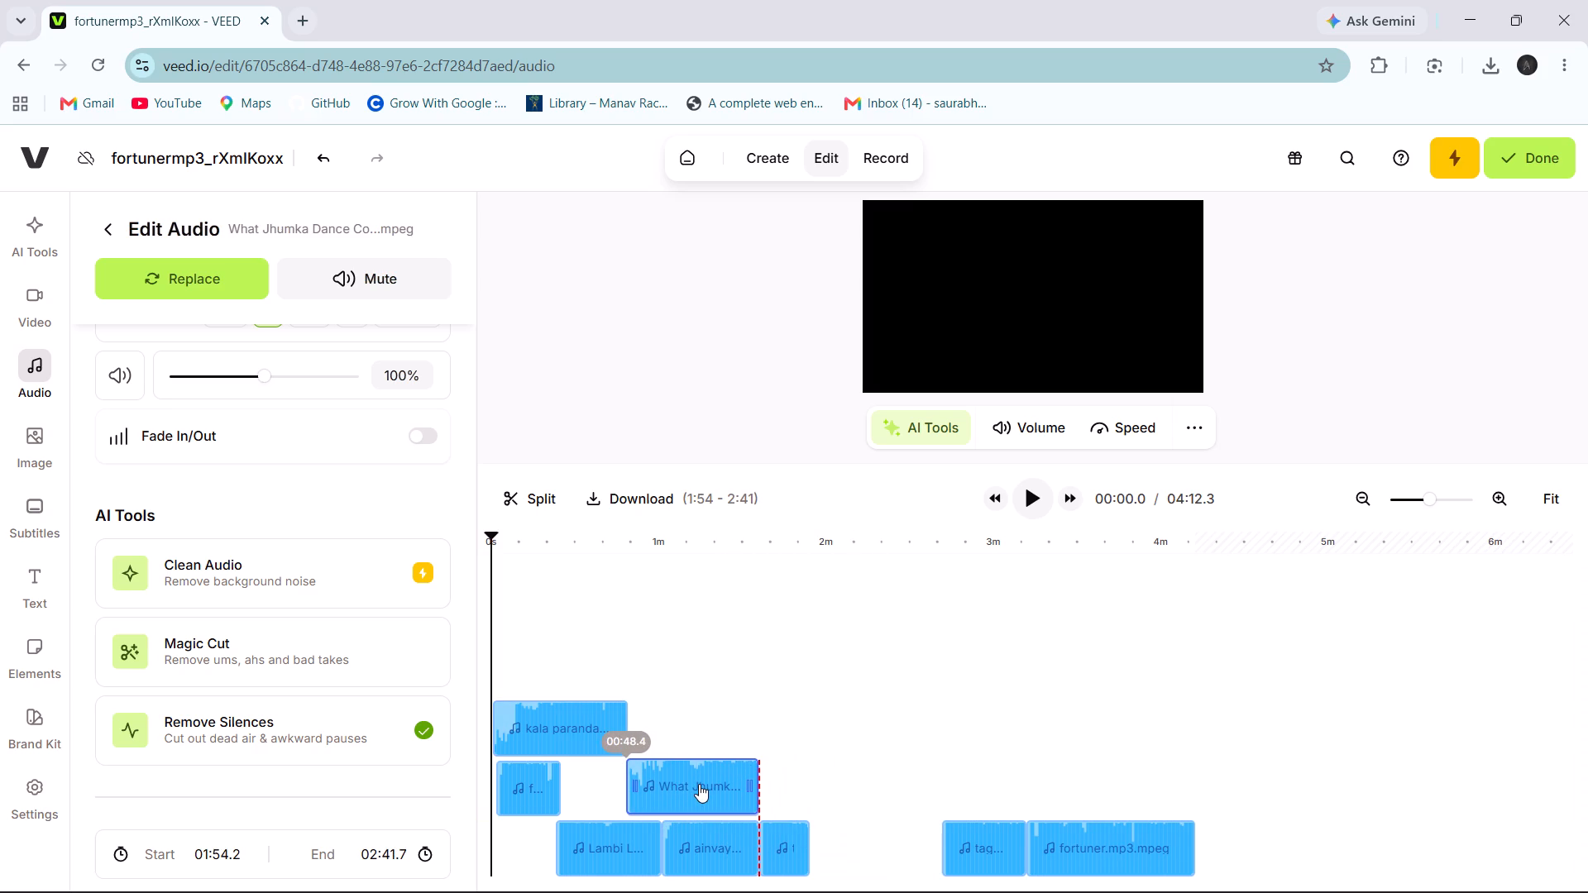
{"action": "left_click_drag", "start_coordinate": [699, 784], "coordinate": [700, 786], "text": "ctrl"}
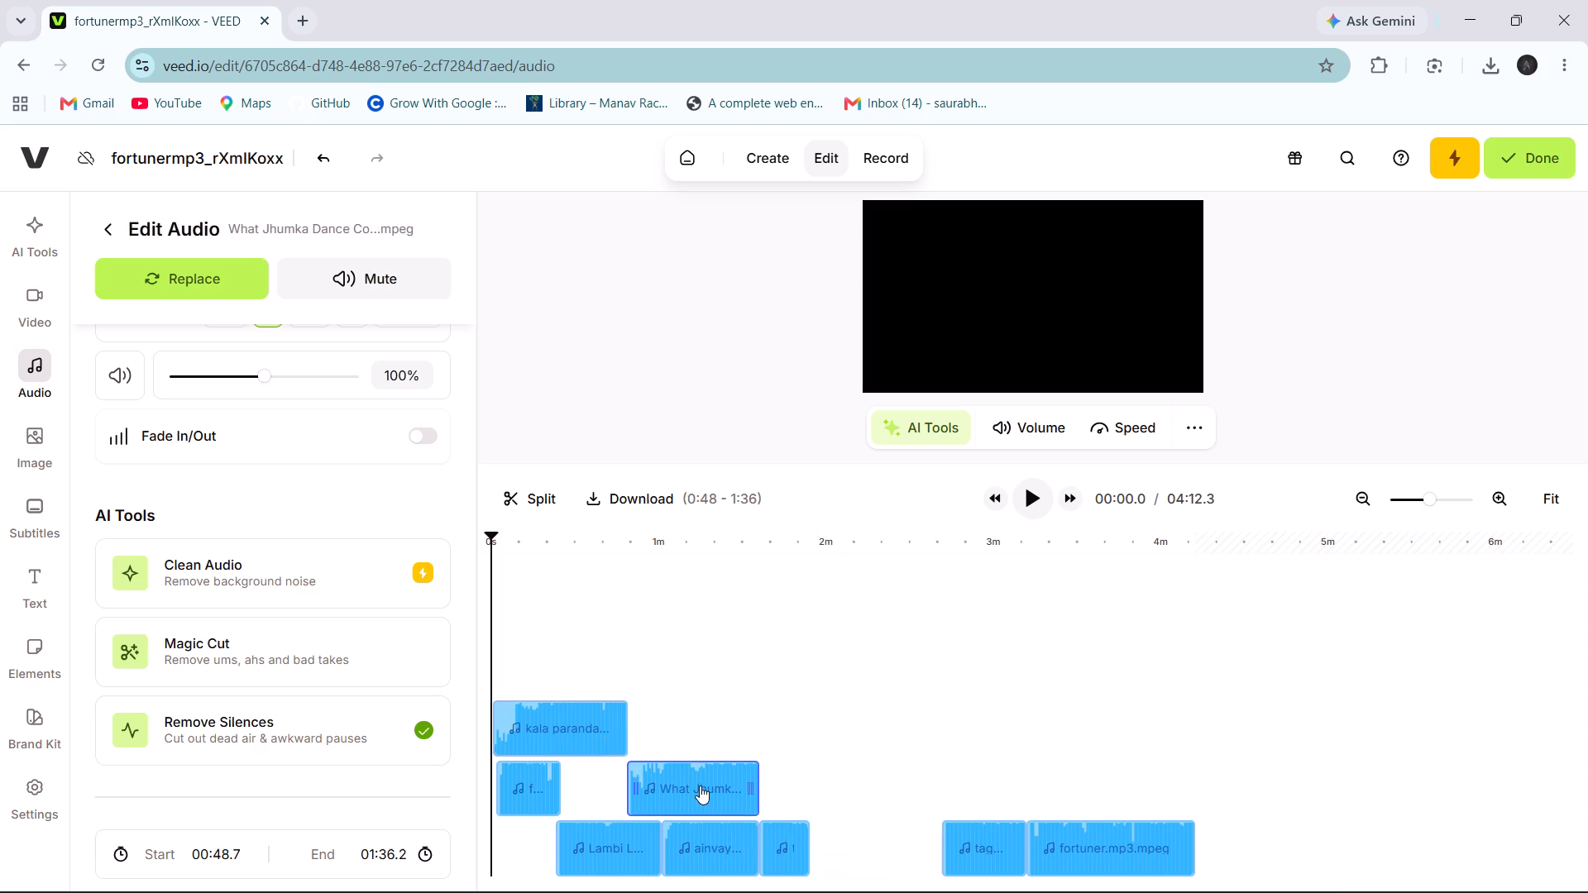
{"action": "left_click", "coordinate": [691, 786], "text": "ctrl"}
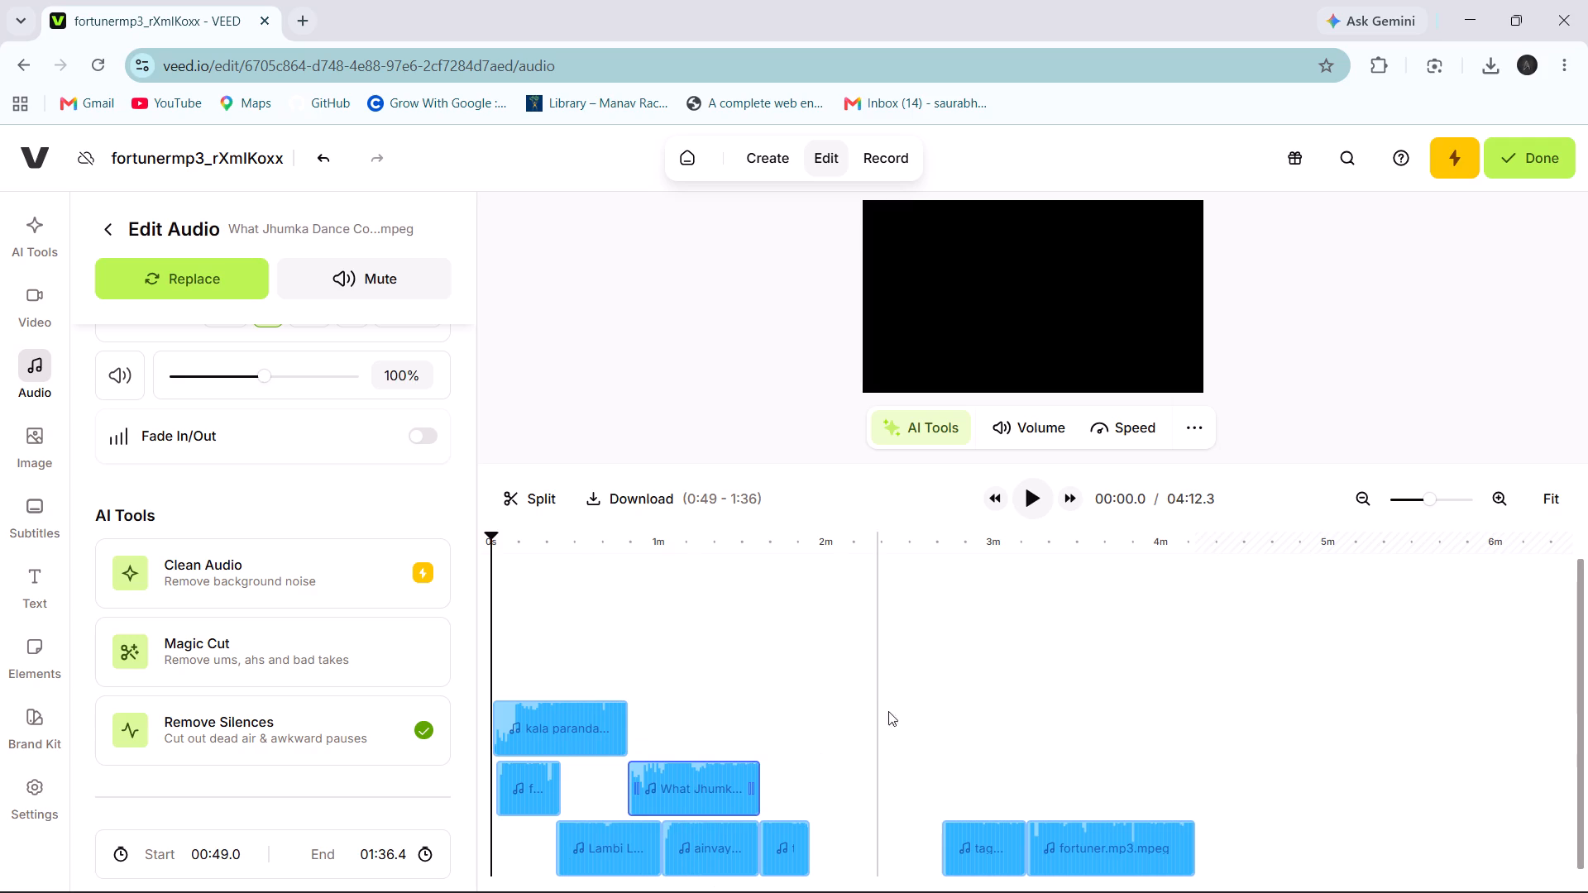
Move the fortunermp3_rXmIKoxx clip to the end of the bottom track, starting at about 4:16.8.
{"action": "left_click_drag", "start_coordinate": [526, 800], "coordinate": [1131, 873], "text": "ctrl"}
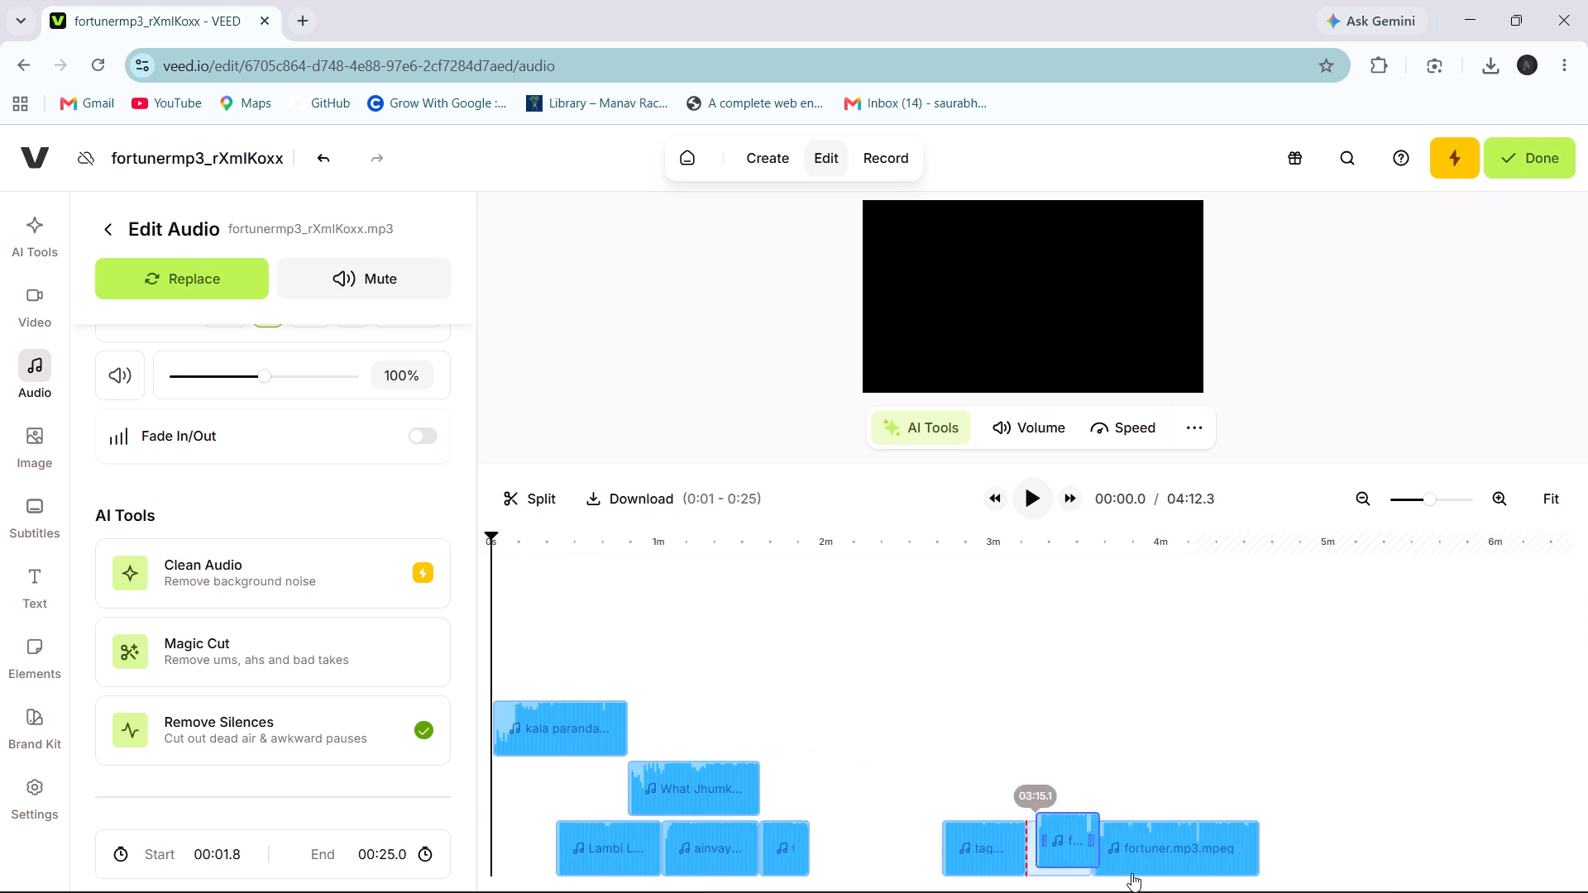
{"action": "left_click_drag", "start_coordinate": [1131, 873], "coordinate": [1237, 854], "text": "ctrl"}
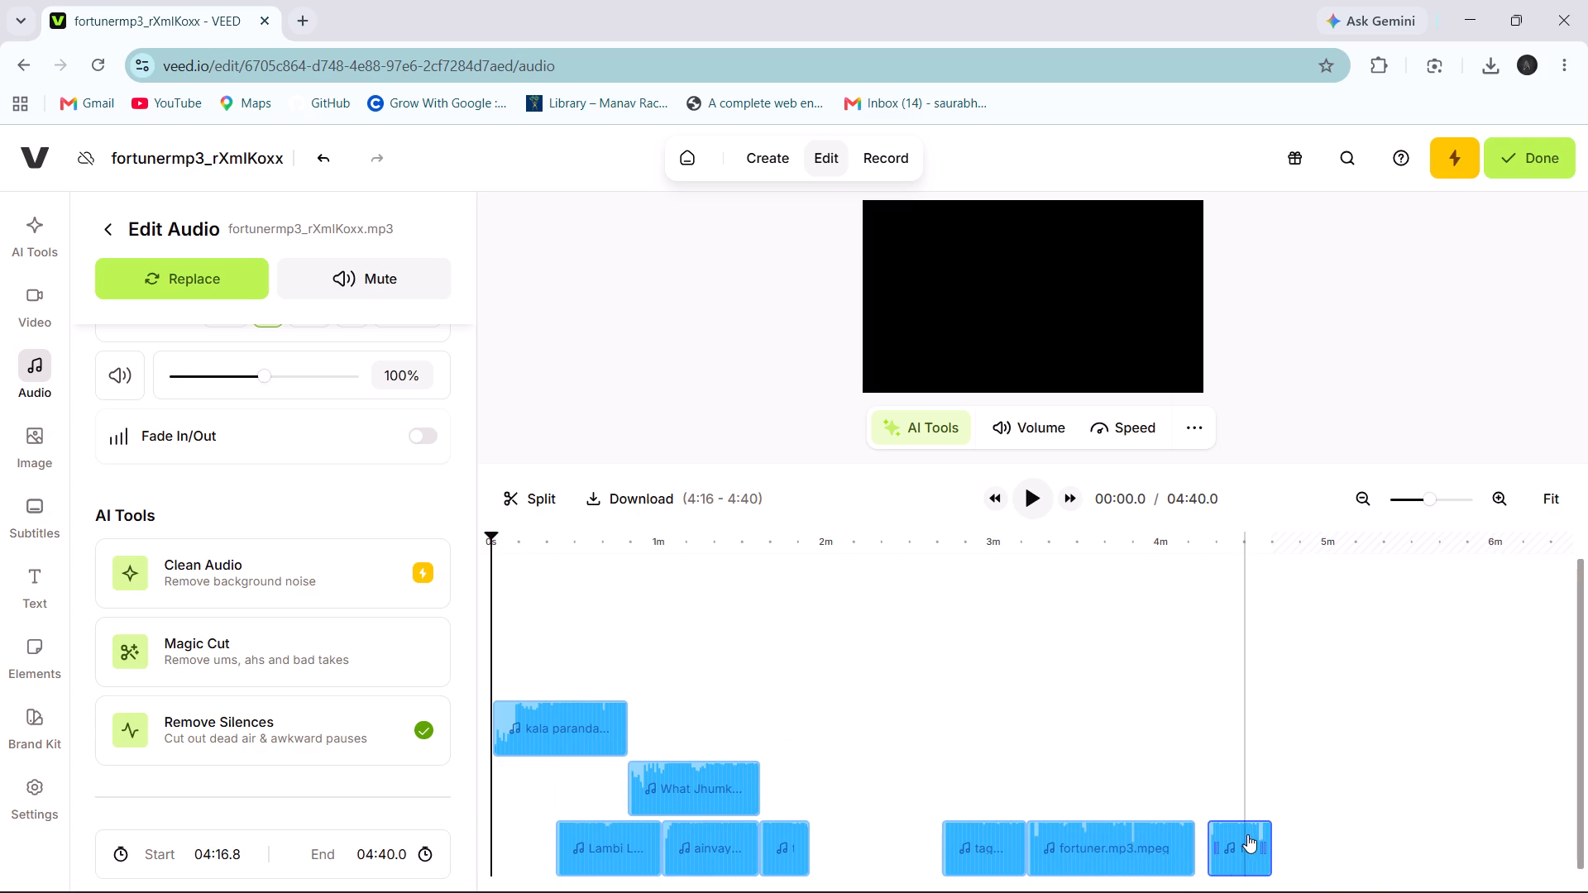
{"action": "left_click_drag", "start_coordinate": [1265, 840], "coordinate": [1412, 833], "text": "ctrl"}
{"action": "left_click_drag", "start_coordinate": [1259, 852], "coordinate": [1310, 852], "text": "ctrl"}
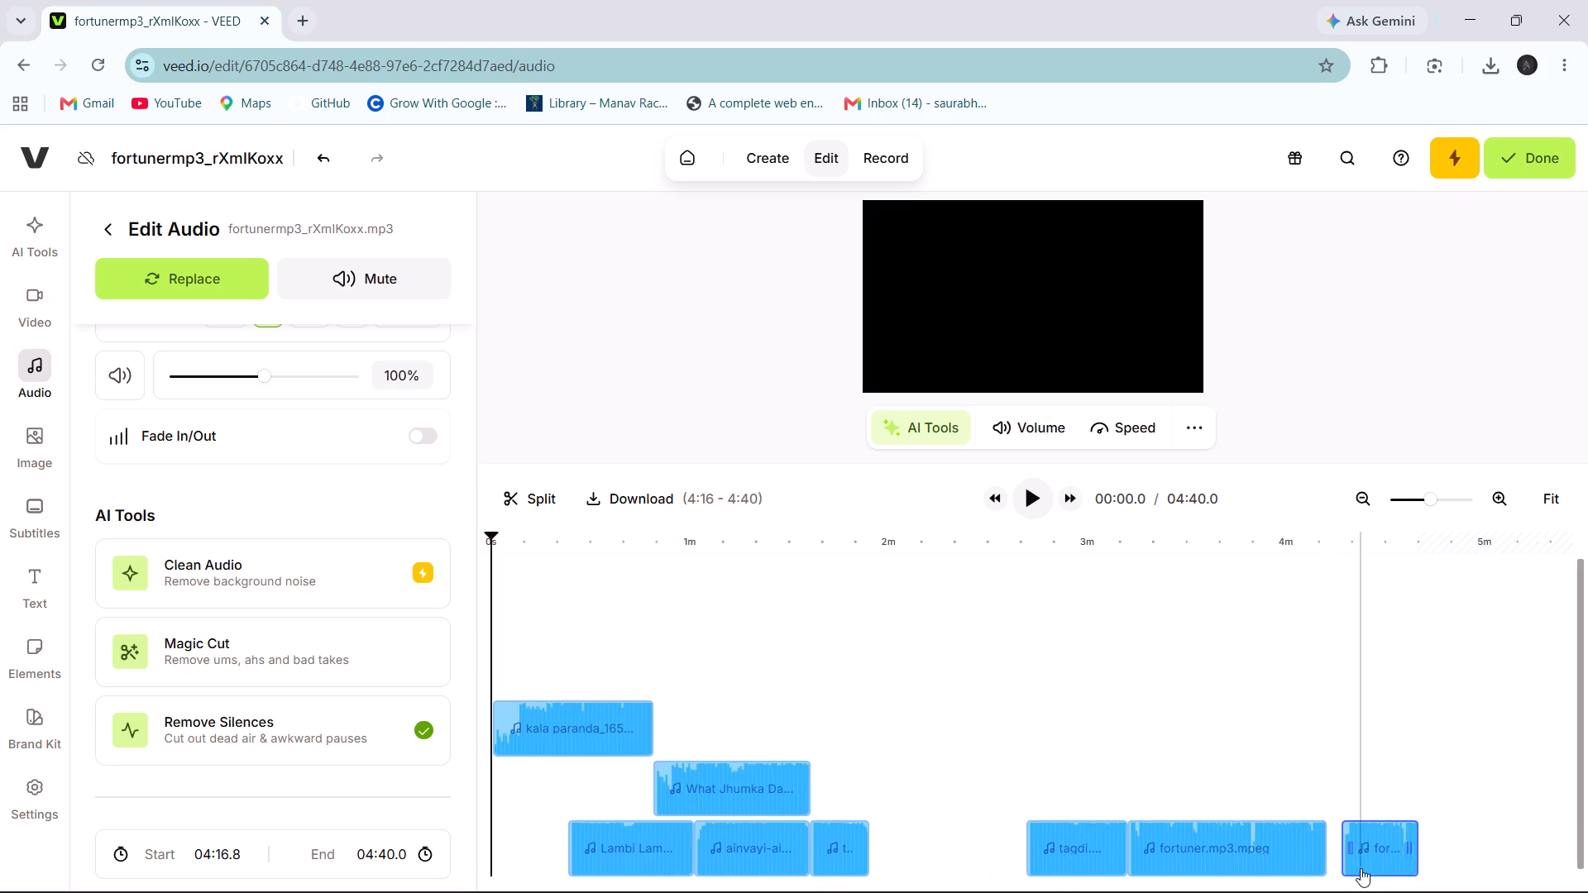
Delete the fortuner.mp3.mpeg clip from the bottom track.
{"action": "scroll", "coordinate": [1361, 868], "scroll_direction": "left", "scroll_amount": 4, "text": "ctrl"}
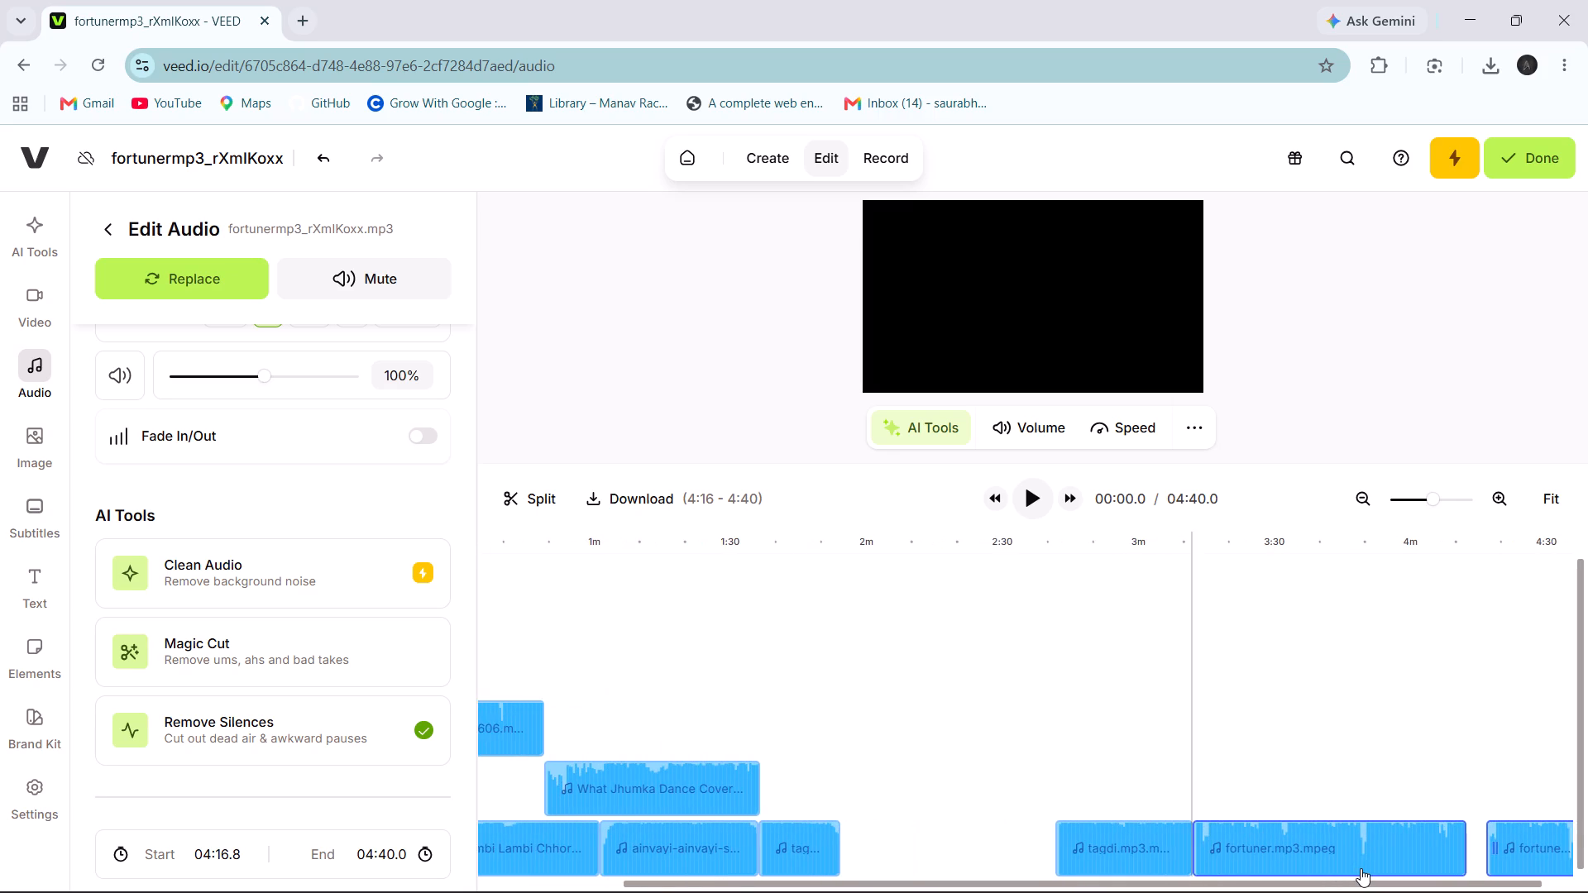
{"action": "scroll", "coordinate": [1361, 868], "scroll_direction": "left", "scroll_amount": 2, "text": "ctrl"}
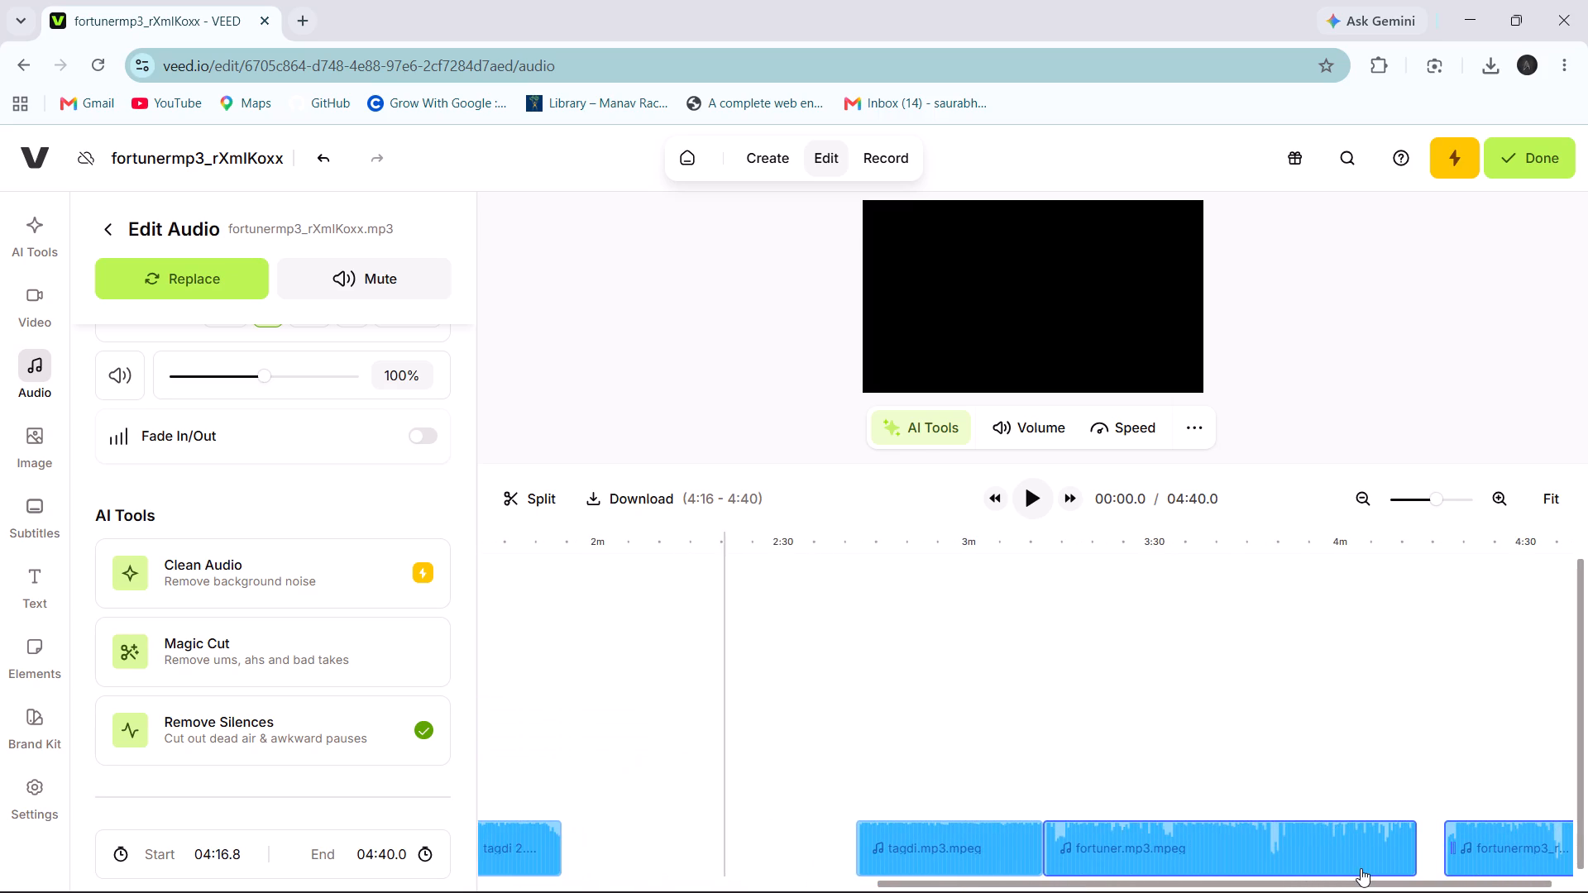
{"action": "left_click", "coordinate": [1361, 868], "text": "ctrl"}
{"action": "left_click_drag", "start_coordinate": [1348, 862], "coordinate": [1295, 857], "text": "ctrl"}
{"action": "right_click", "coordinate": [1295, 857], "text": "ctrl"}
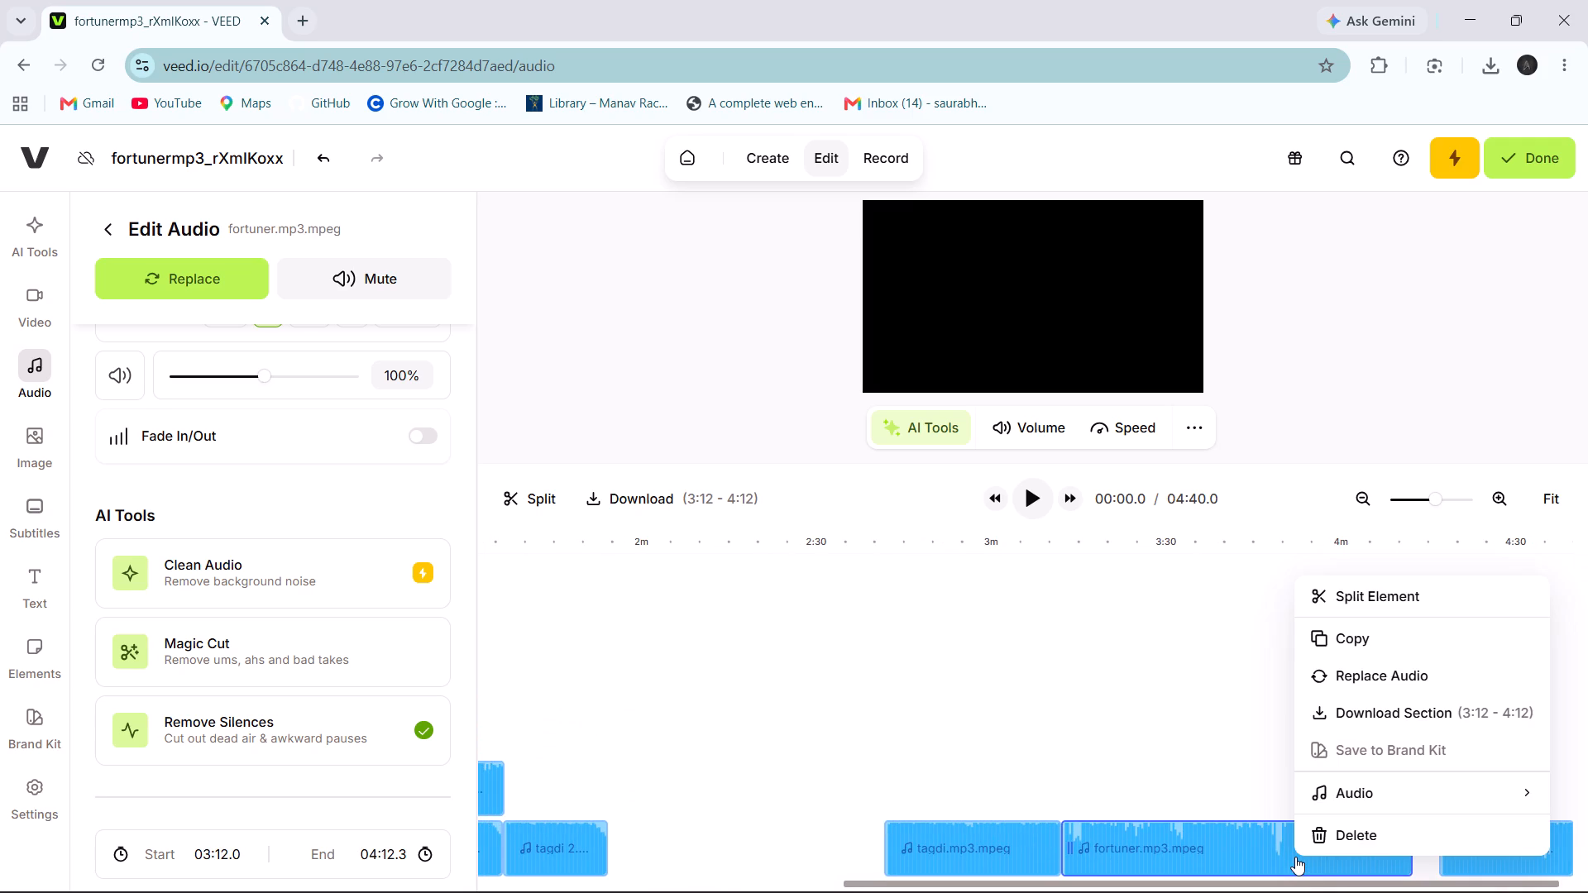
{"action": "left_click", "coordinate": [1356, 829], "text": "ctrl"}
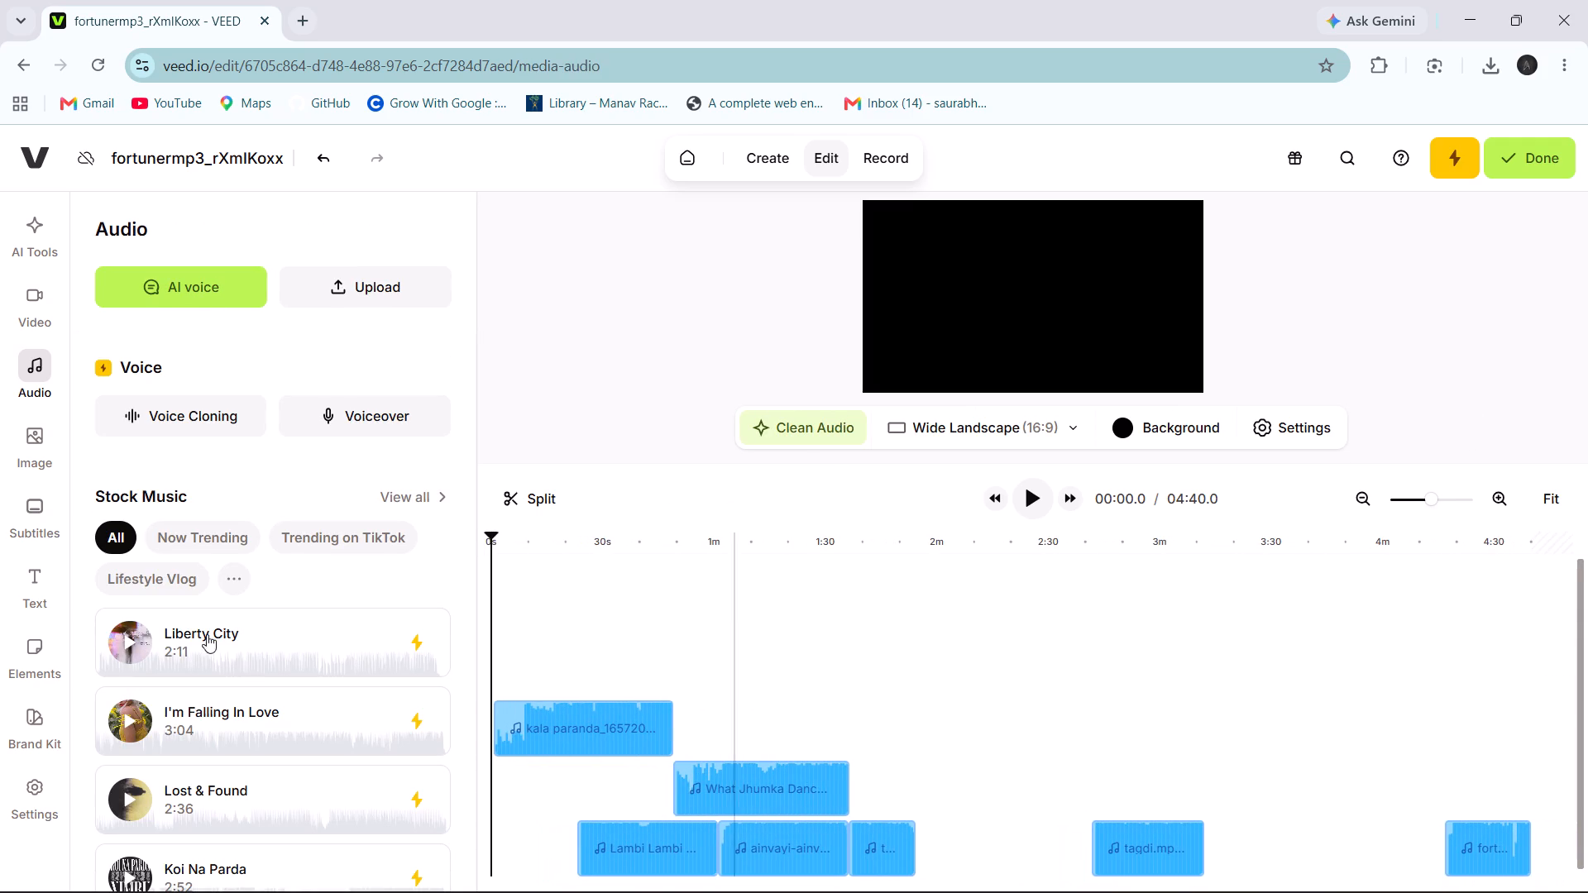
Browse the available stock music and sound effects, including the Now Trending and All music categories.
{"action": "scroll", "coordinate": [374, 570], "scroll_direction": "down", "scroll_amount": 3, "text": "ctrl"}
{"action": "scroll", "coordinate": [374, 570], "scroll_direction": "up", "scroll_amount": 1, "text": "ctrl"}
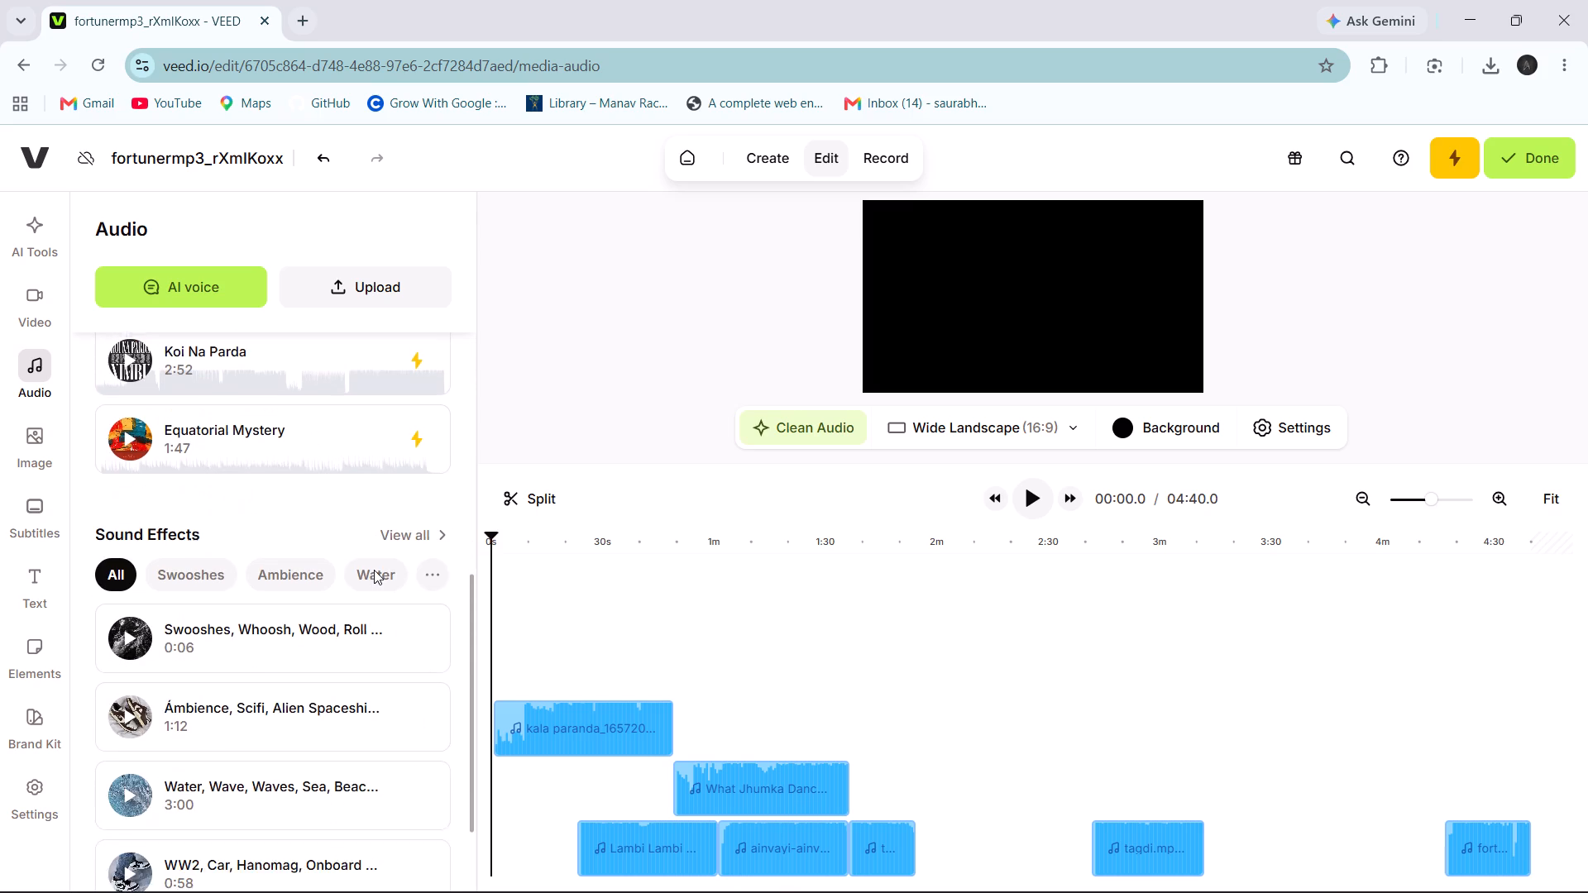
{"action": "scroll", "coordinate": [374, 570], "scroll_direction": "up", "scroll_amount": 1, "text": "ctrl"}
{"action": "left_click", "coordinate": [219, 380], "text": "ctrl"}
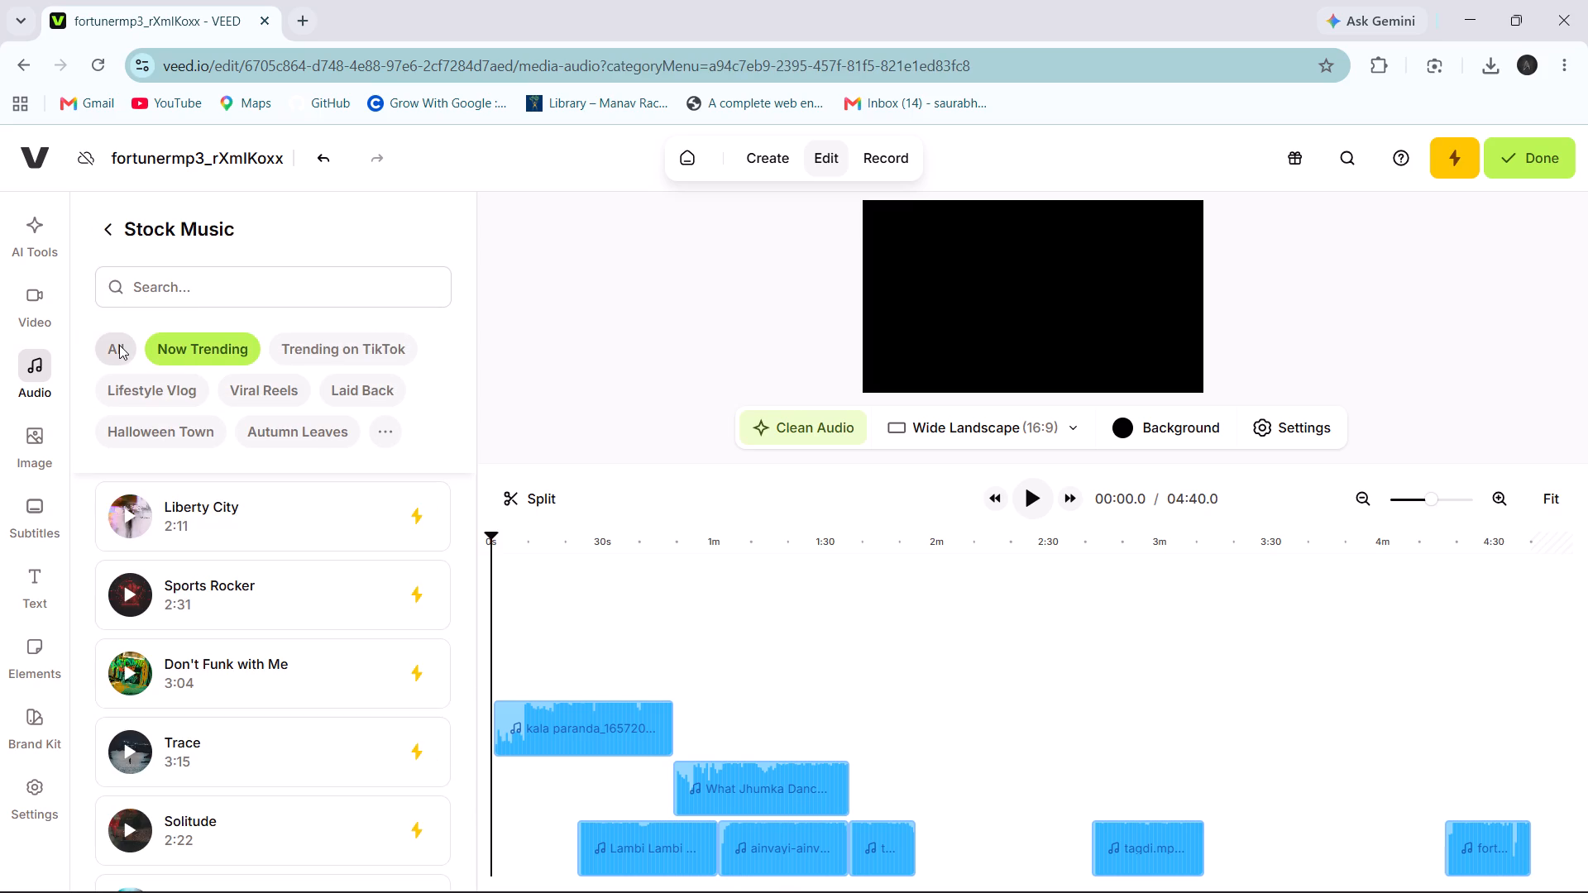
{"action": "left_click", "coordinate": [119, 345], "text": "ctrl"}
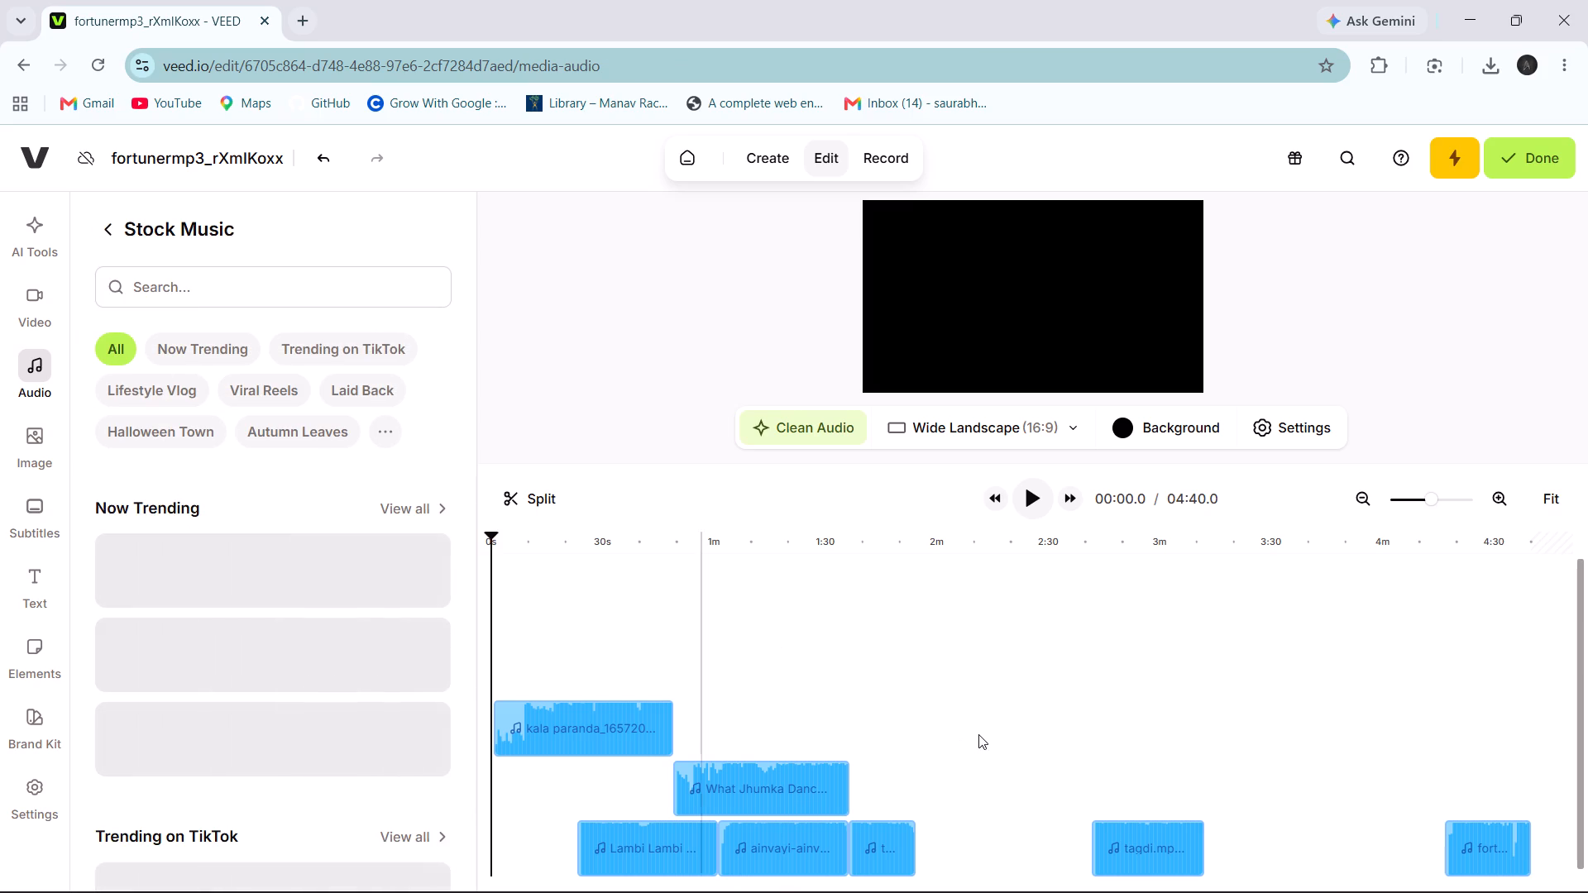
Move the short taqdi 2 clip onto a new track below the others, starting at about 1:45.
{"action": "scroll", "coordinate": [978, 734], "scroll_direction": "down", "scroll_amount": 1, "text": "ctrl"}
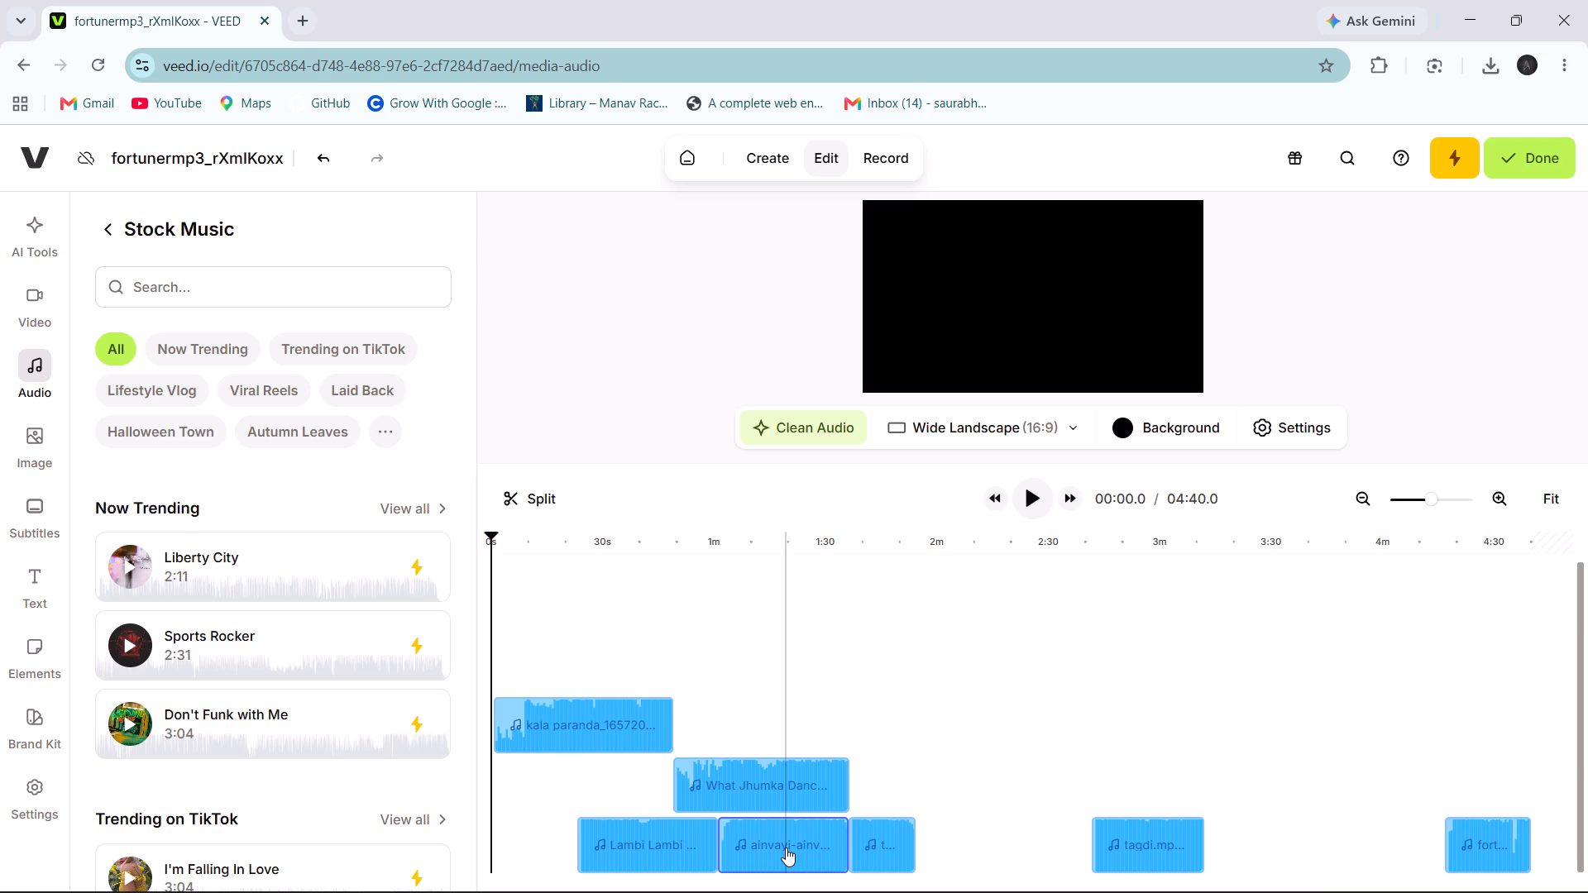
{"action": "left_click_drag", "start_coordinate": [895, 840], "coordinate": [930, 889], "text": "ctrl"}
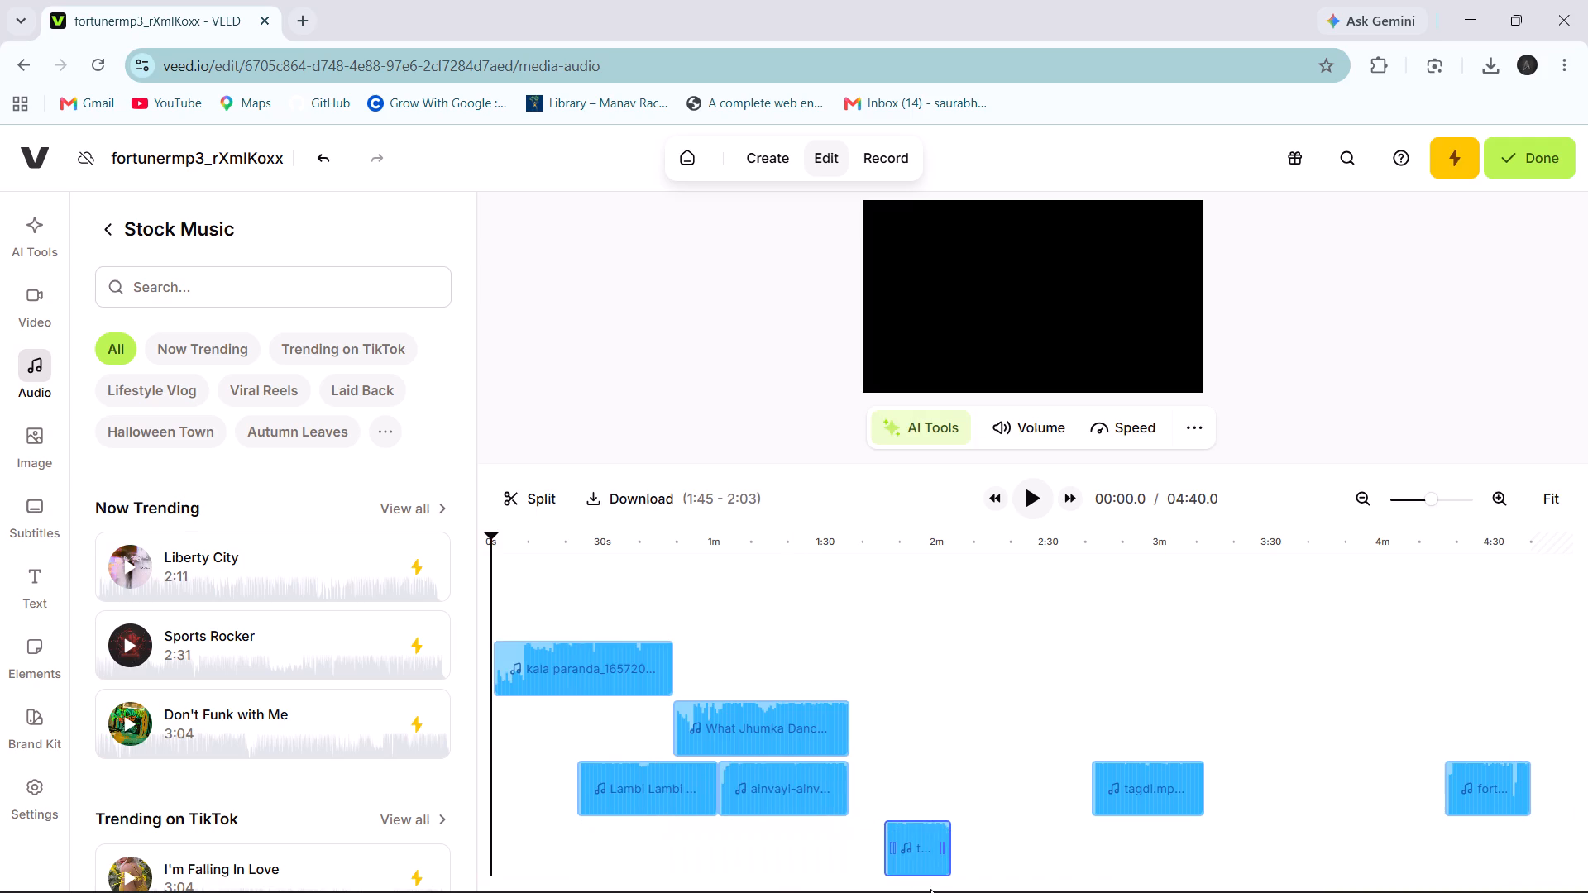
Move the ainvayi clip to follow What Jhumka at about 1:36, and Lambi Lambi onto the track below at about 2:11.
{"action": "left_click_drag", "start_coordinate": [801, 776], "coordinate": [915, 772], "text": "ctrl"}
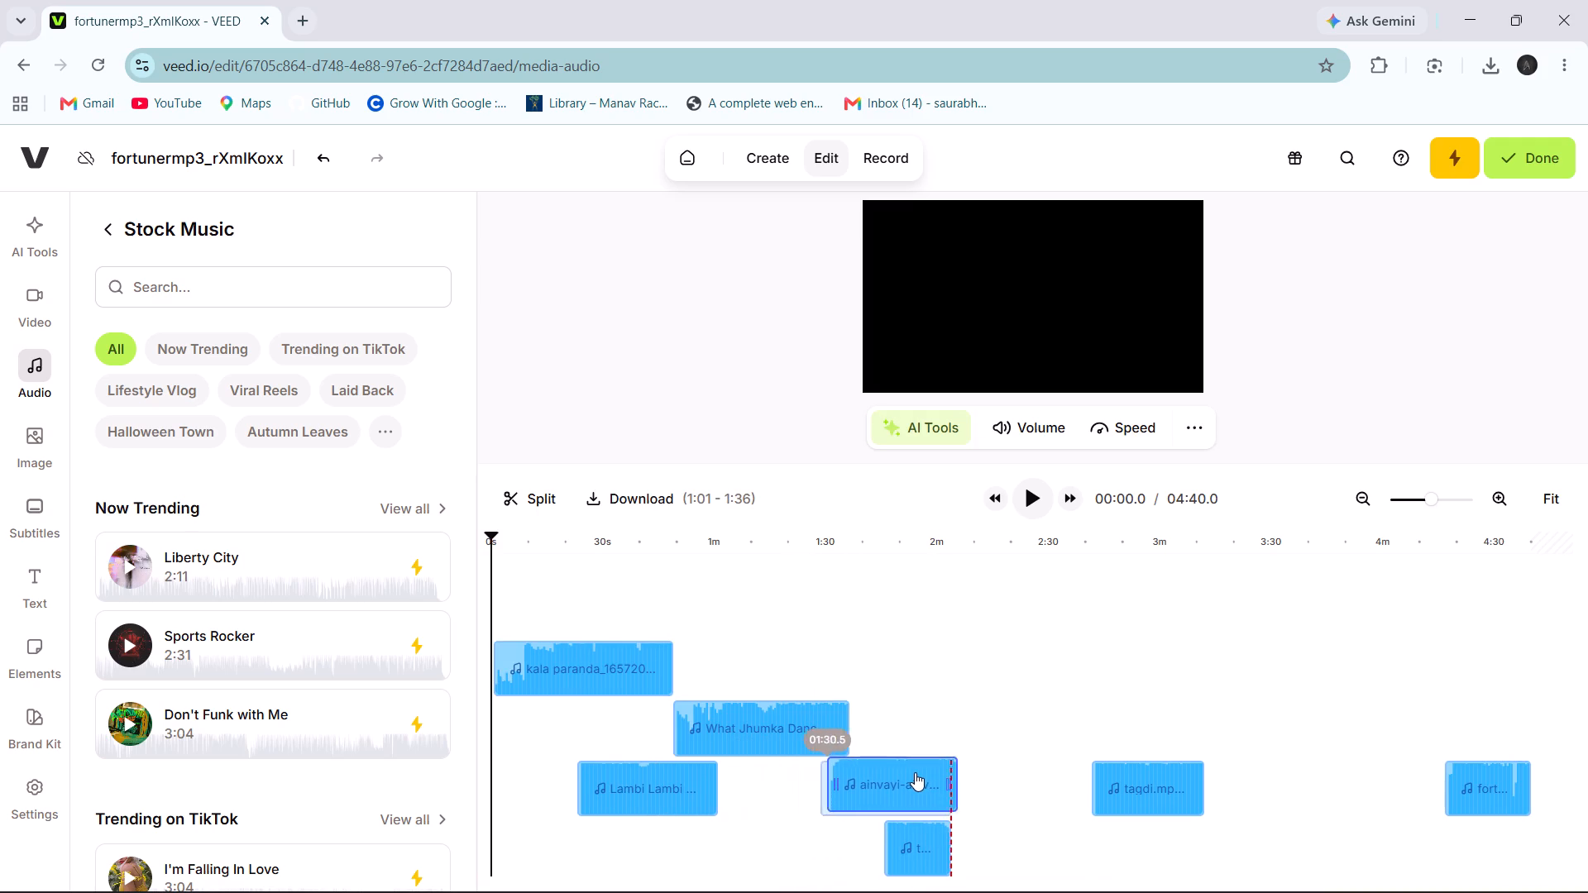
{"action": "left_click_drag", "start_coordinate": [915, 772], "coordinate": [934, 773], "text": "ctrl"}
{"action": "scroll", "coordinate": [1021, 790], "scroll_direction": "down", "scroll_amount": 1, "text": "ctrl"}
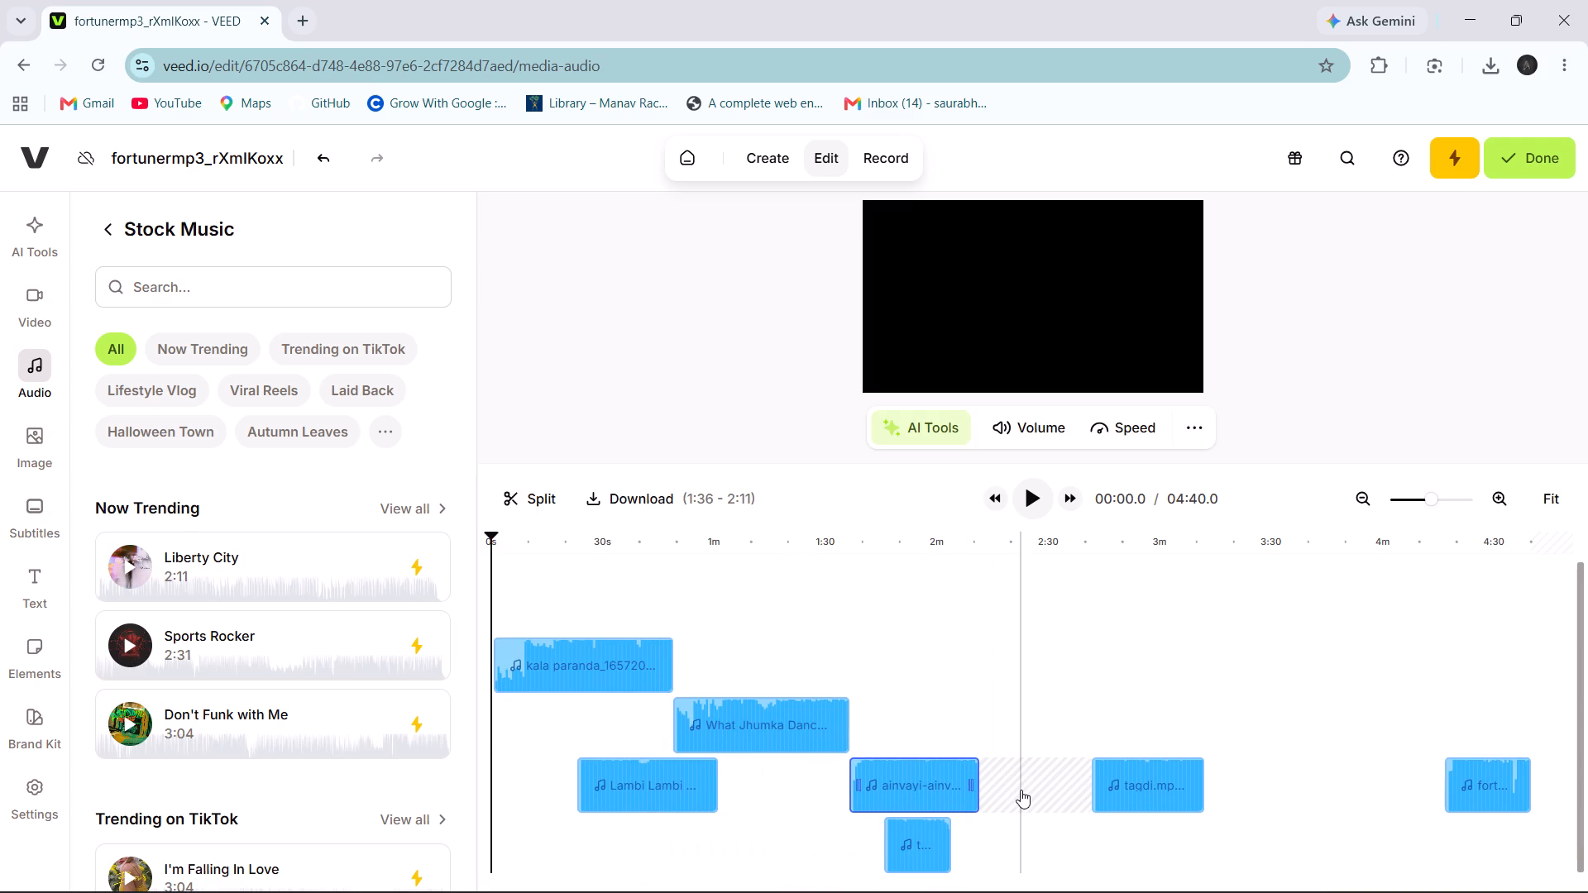
{"action": "scroll", "coordinate": [1021, 790], "scroll_direction": "left", "scroll_amount": 1, "text": "ctrl"}
{"action": "left_click_drag", "start_coordinate": [631, 784], "coordinate": [1031, 857], "text": "ctrl"}
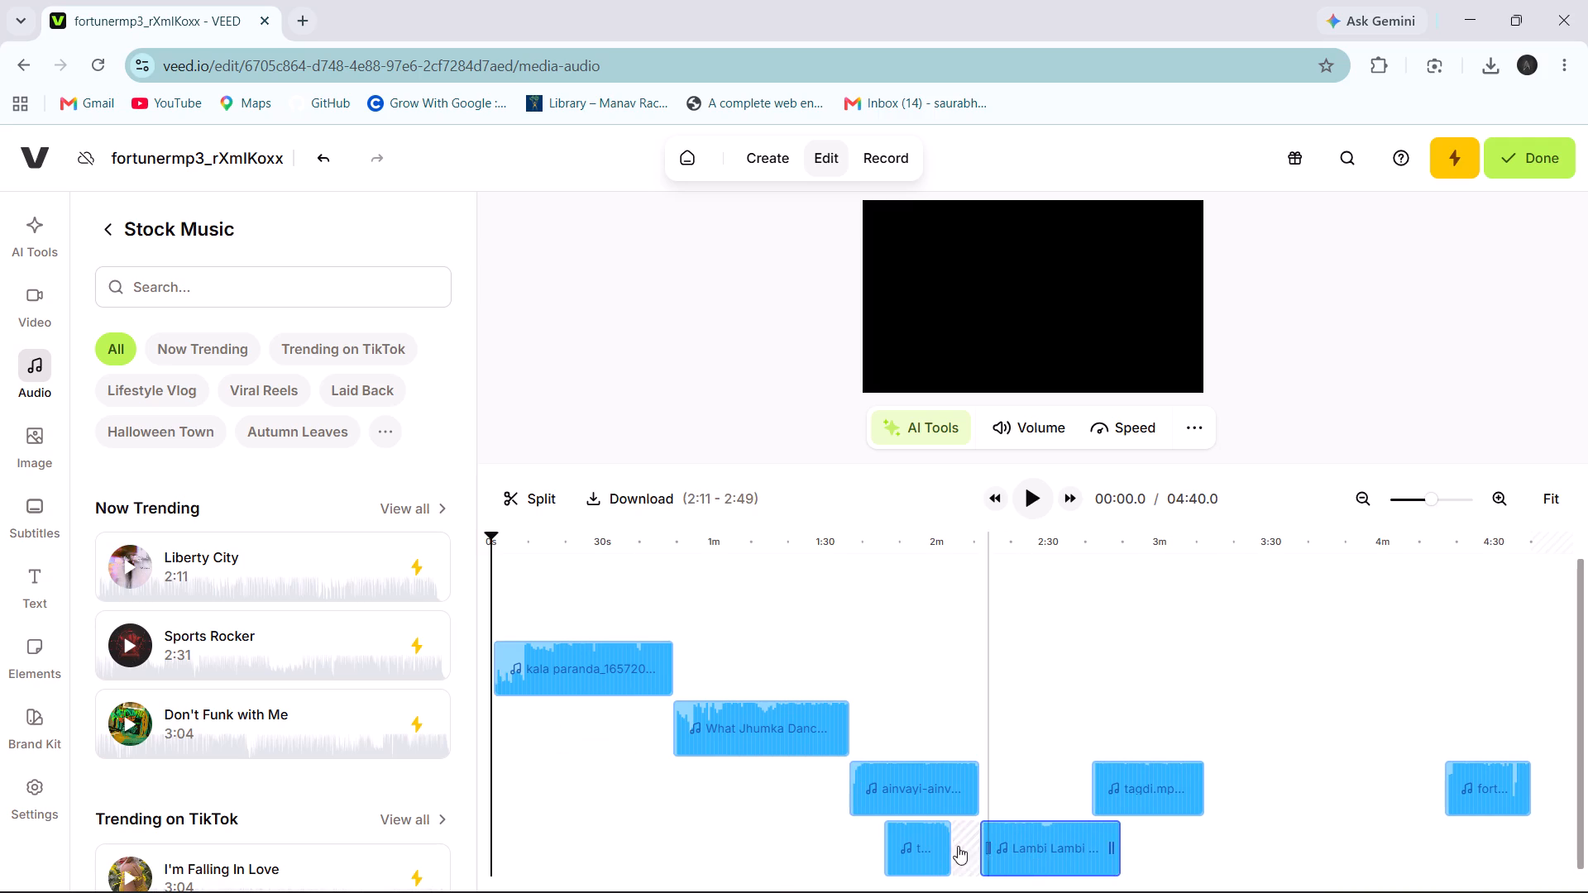
Move the taqdi 2 clip onto a new track below Lambi Lambi, starting at about 3:23.
{"action": "left_click_drag", "start_coordinate": [945, 841], "coordinate": [1120, 882], "text": "ctrl"}
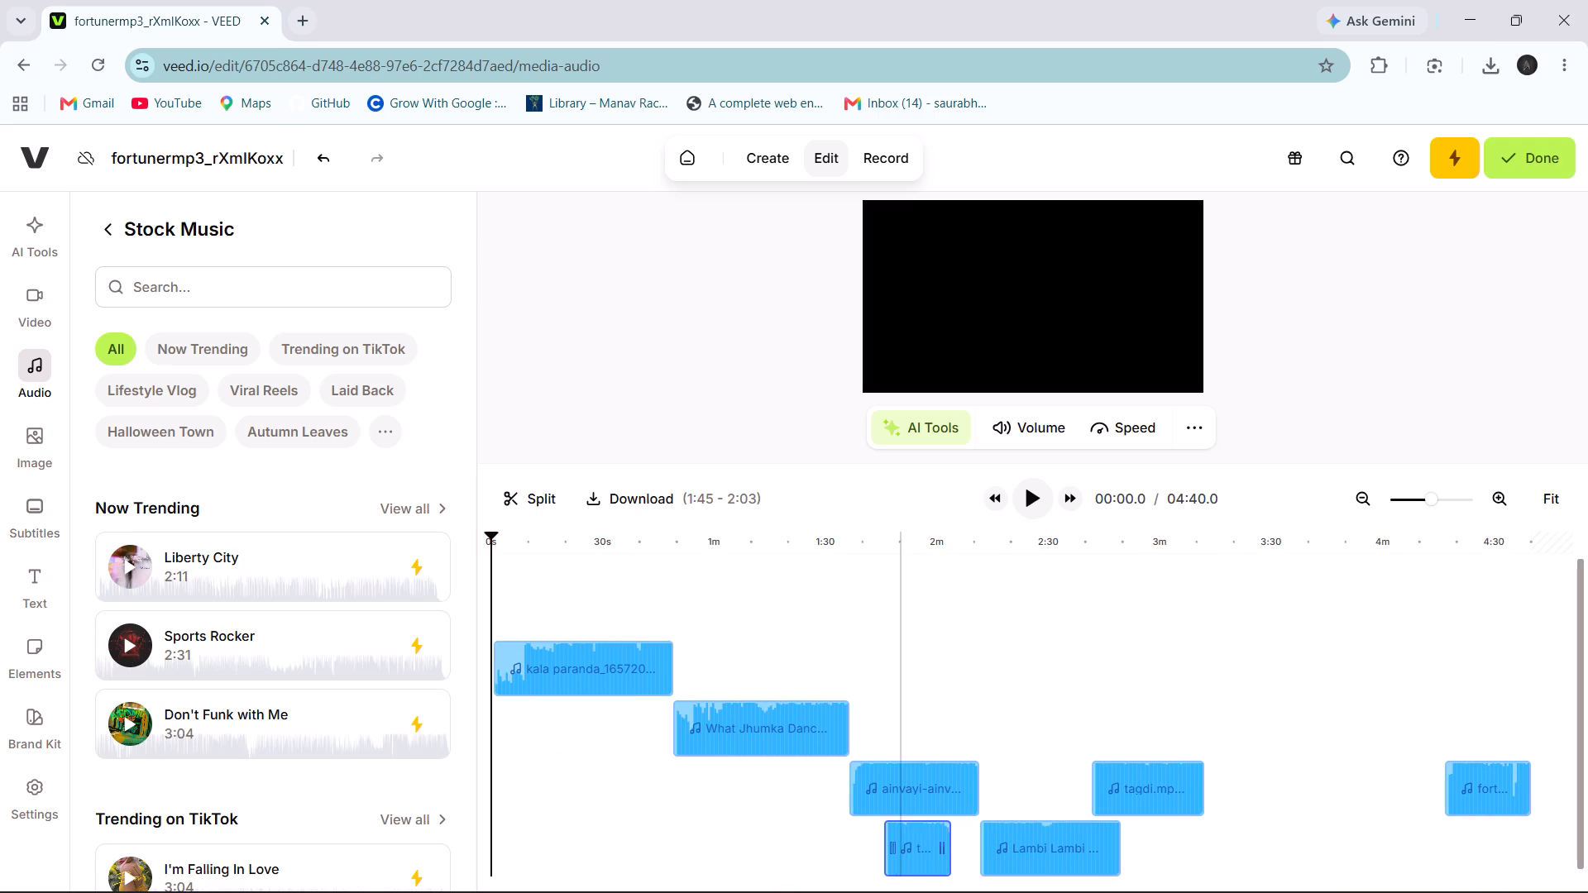
{"action": "left_click_drag", "start_coordinate": [916, 848], "coordinate": [1171, 866], "text": "ctrl"}
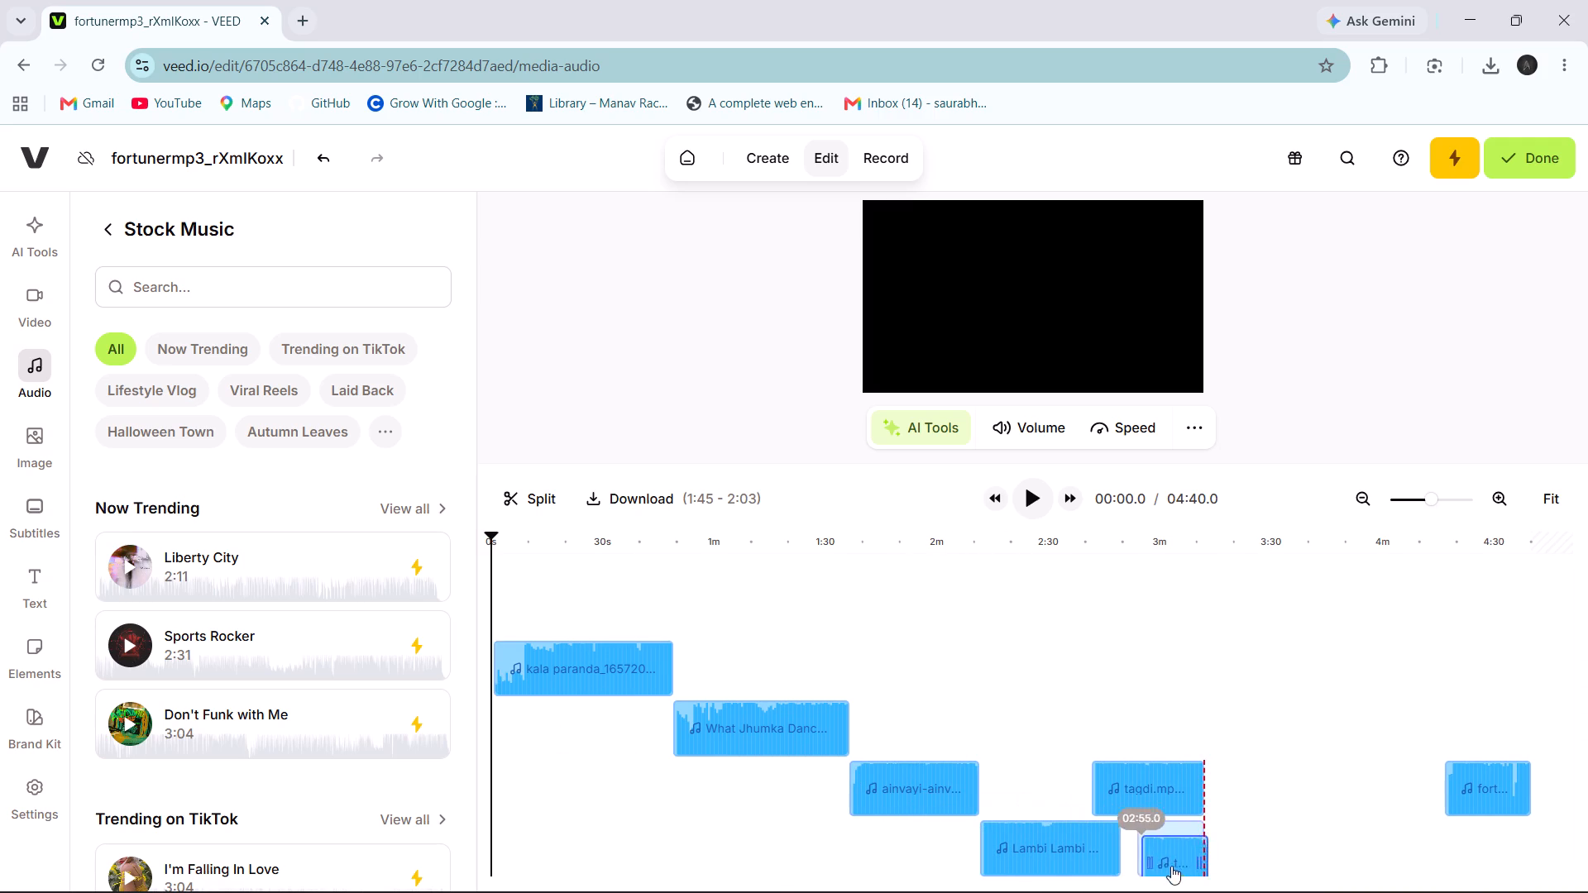
{"action": "left_click_drag", "start_coordinate": [1171, 866], "coordinate": [1155, 892], "text": "ctrl"}
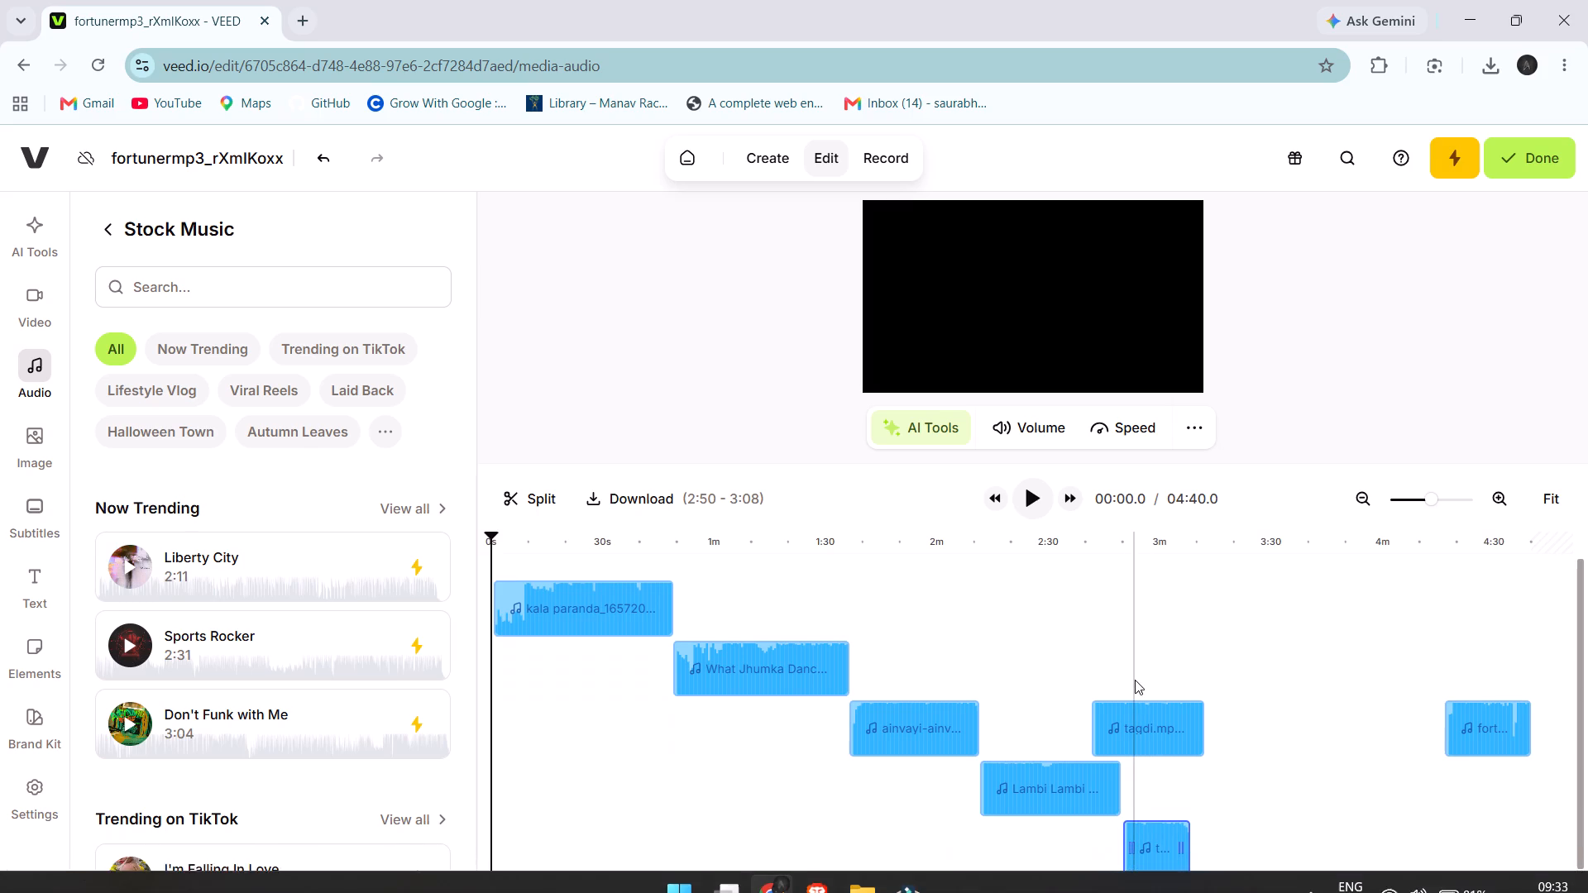
{"action": "scroll", "coordinate": [1135, 680], "scroll_direction": "down", "scroll_amount": 1, "text": "ctrl"}
{"action": "scroll", "coordinate": [1135, 680], "scroll_direction": "left", "scroll_amount": 1, "text": "ctrl"}
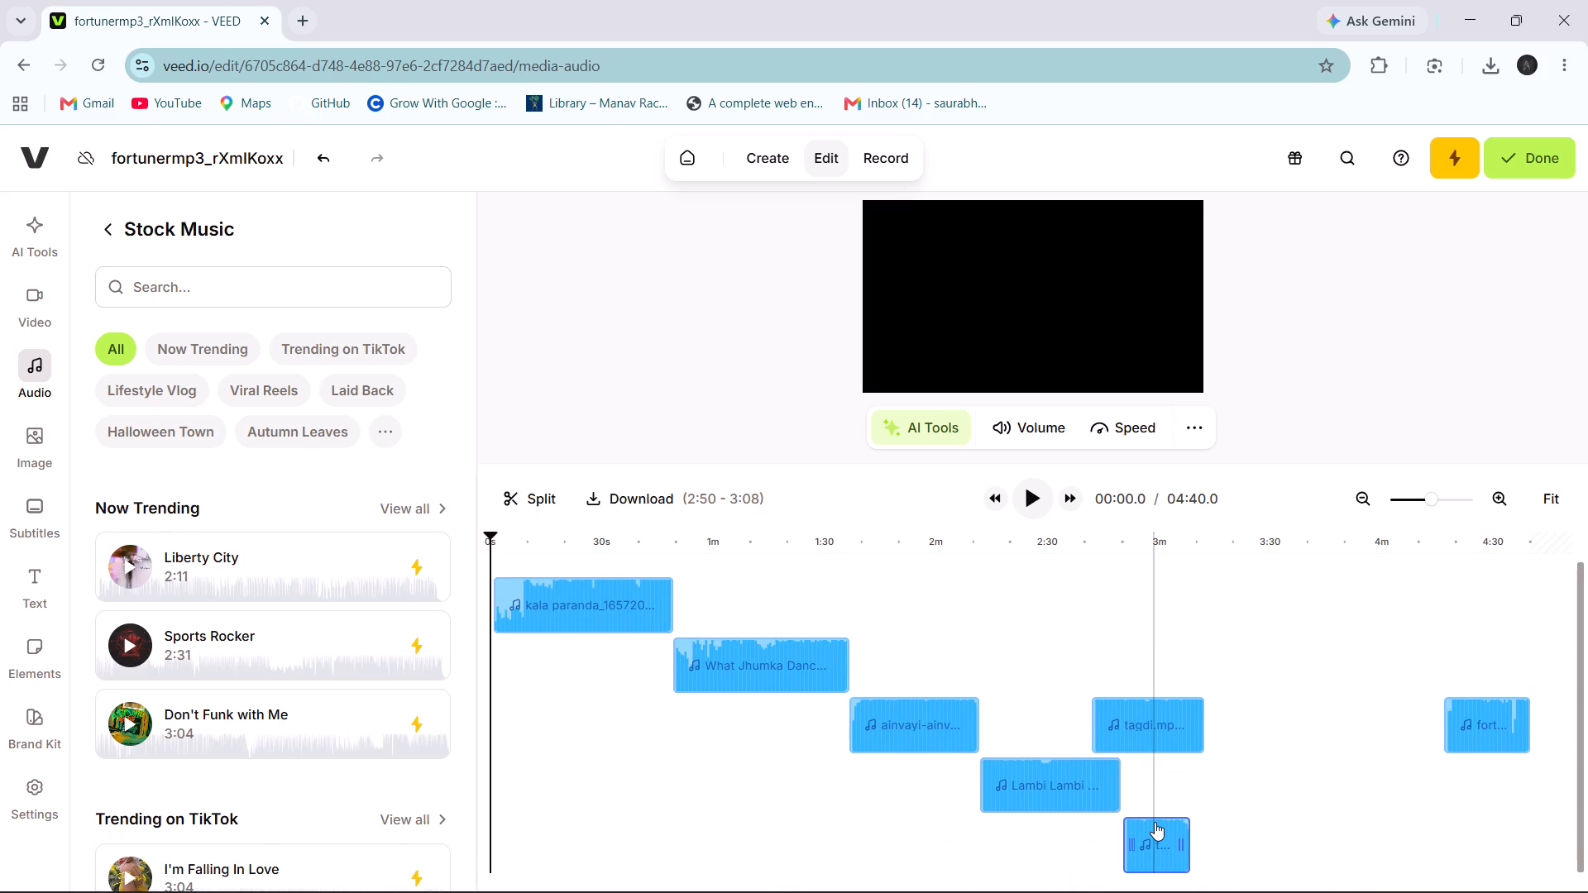
{"action": "left_click_drag", "start_coordinate": [1158, 848], "coordinate": [1283, 841], "text": "ctrl"}
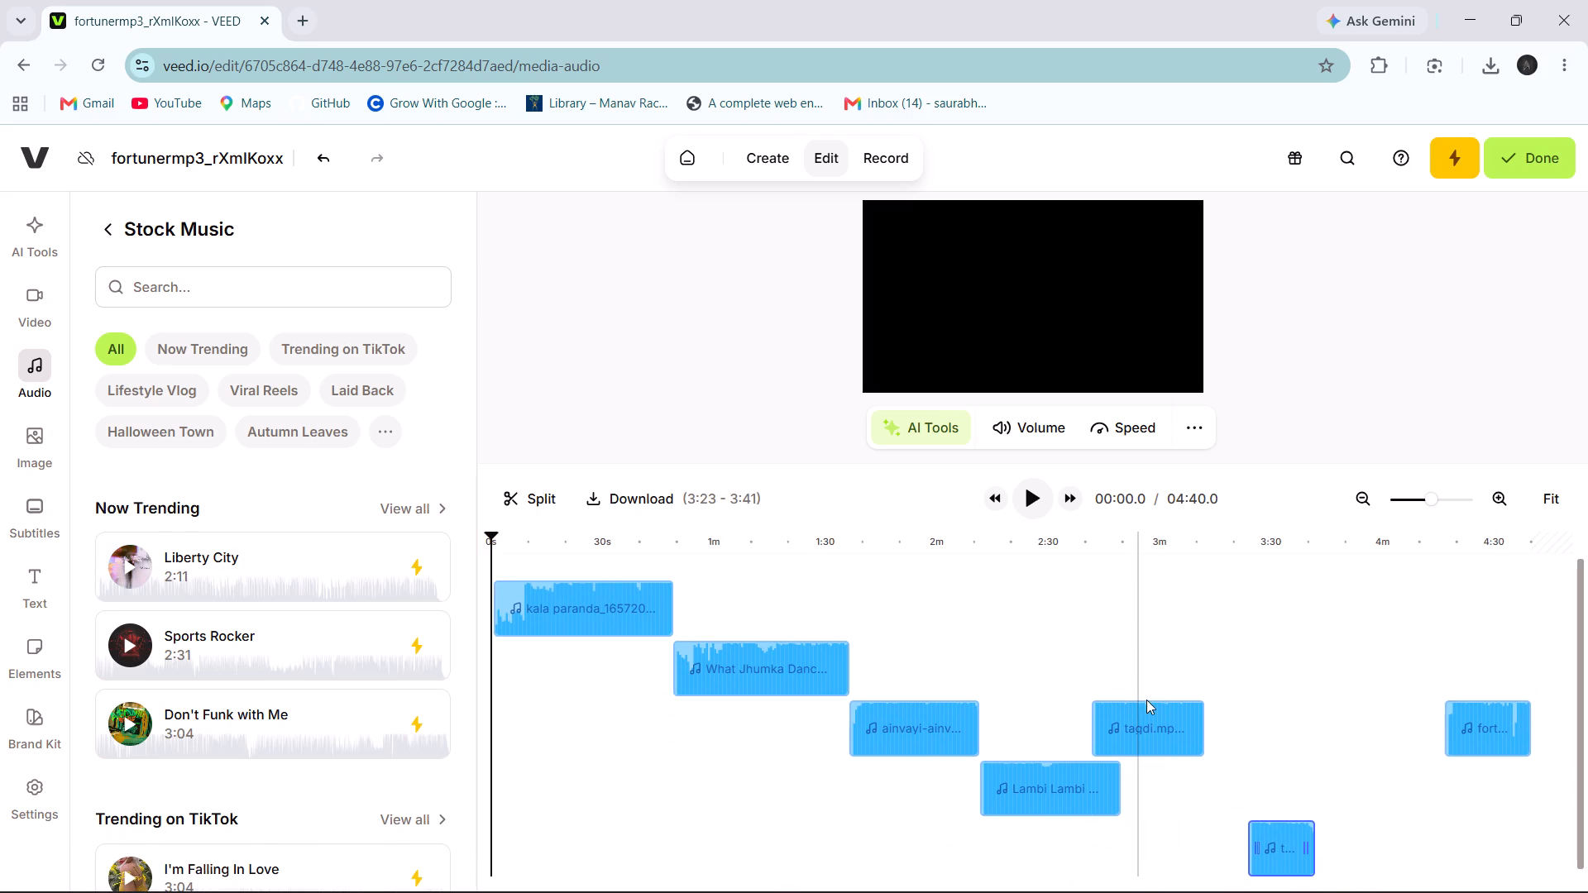
Place taqdi.mp3 on the track below Lambi Lambi from about 2:49, and taqdi 2 on a new track beneath it from about 3:19.
{"action": "left_click_drag", "start_coordinate": [1158, 714], "coordinate": [1184, 840], "text": "ctrl"}
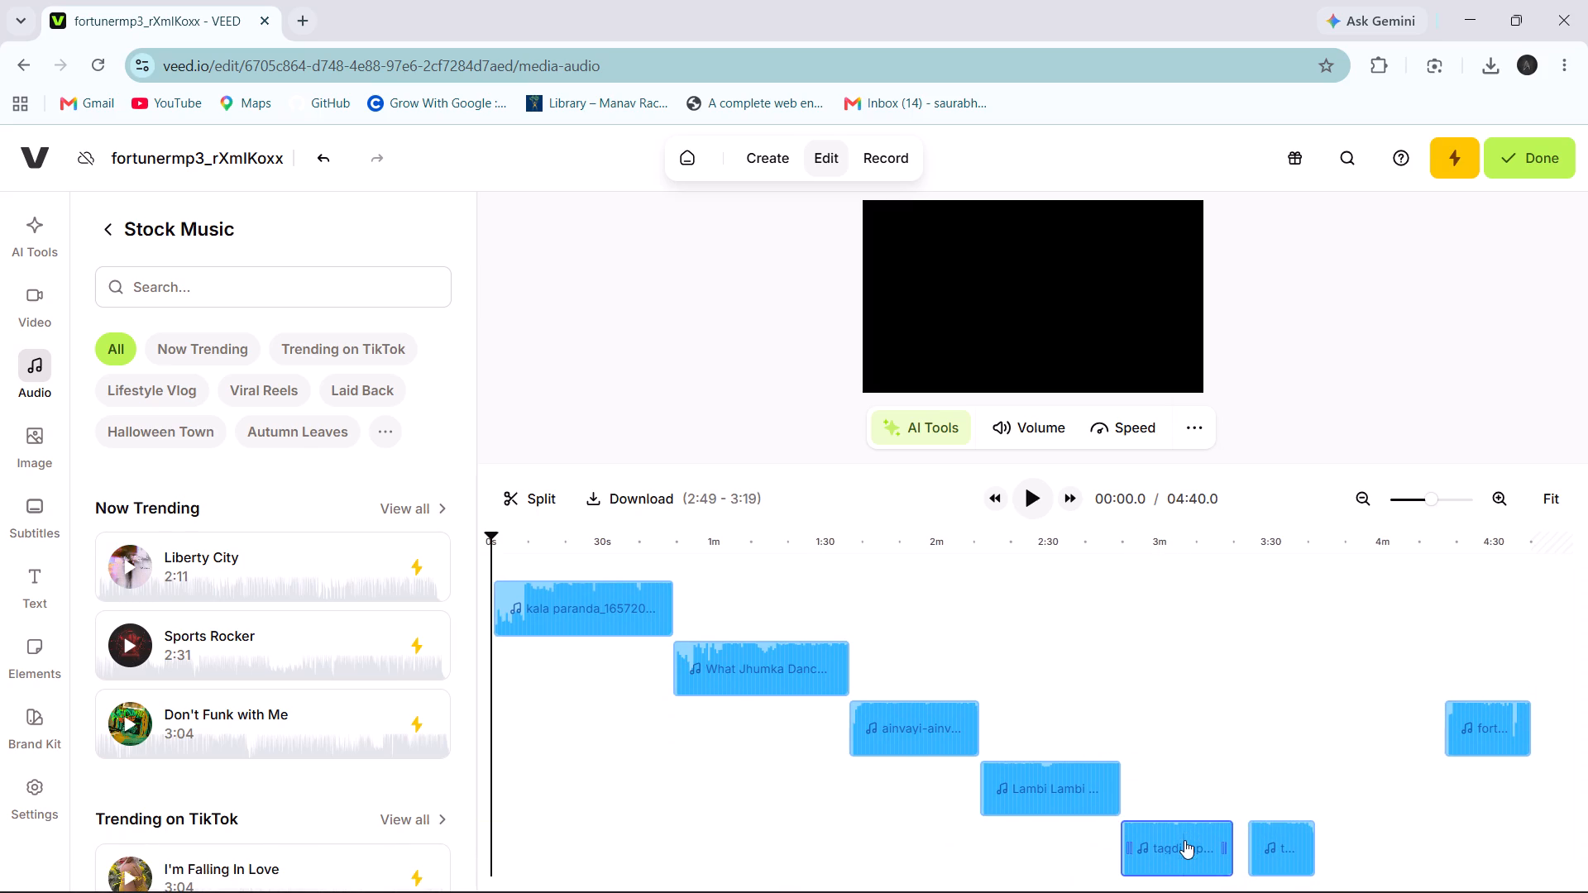
{"action": "scroll", "coordinate": [1265, 733], "scroll_direction": "left", "scroll_amount": 1, "text": "ctrl"}
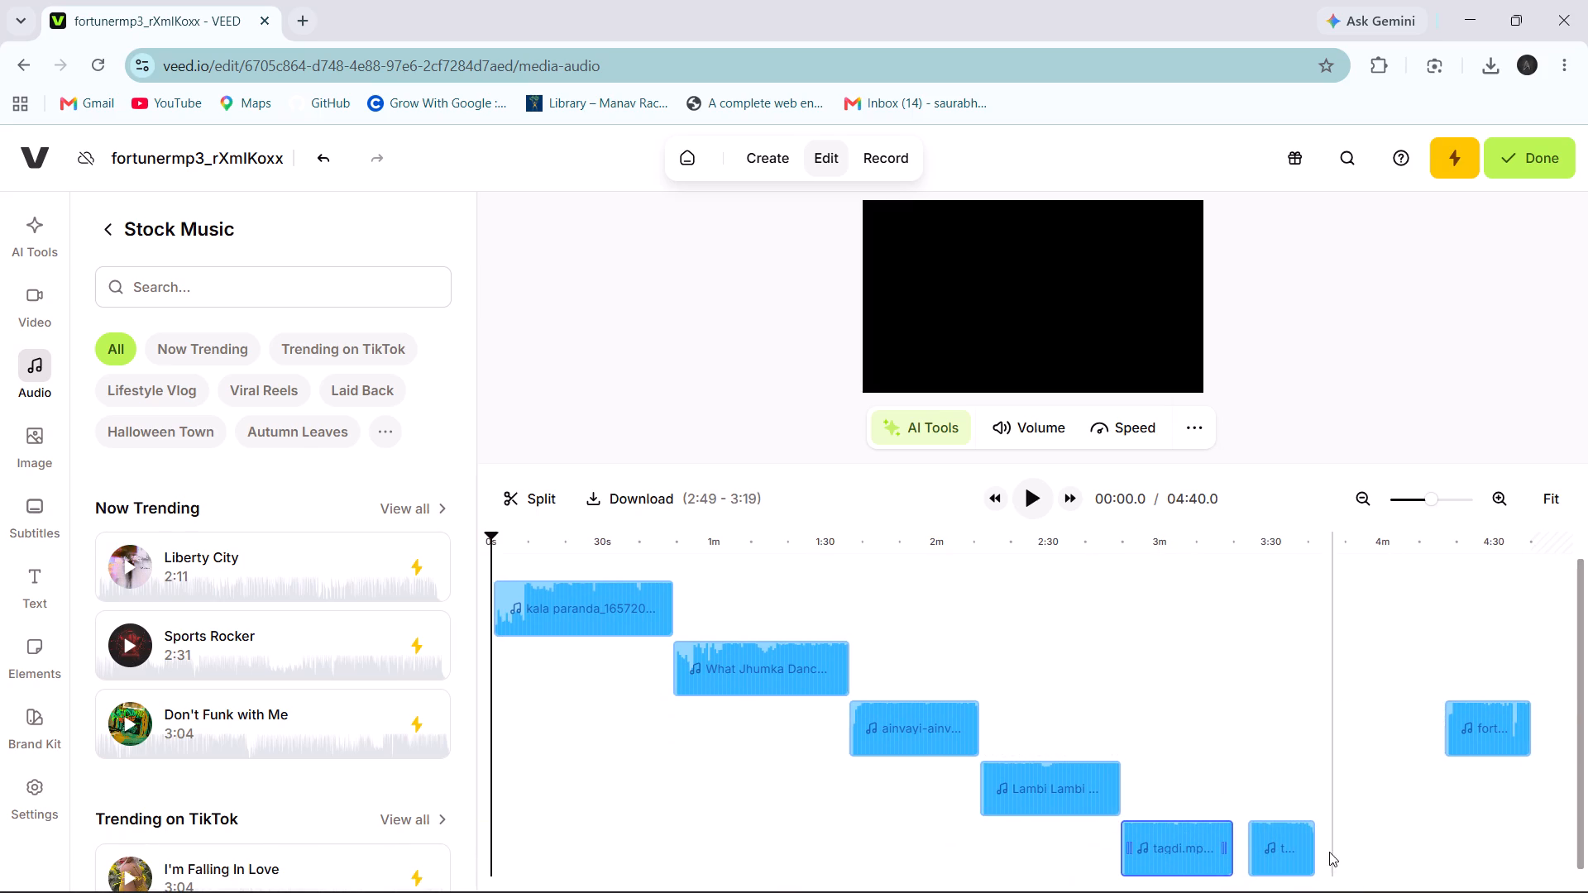
{"action": "left_click_drag", "start_coordinate": [1271, 857], "coordinate": [1256, 892], "text": "ctrl"}
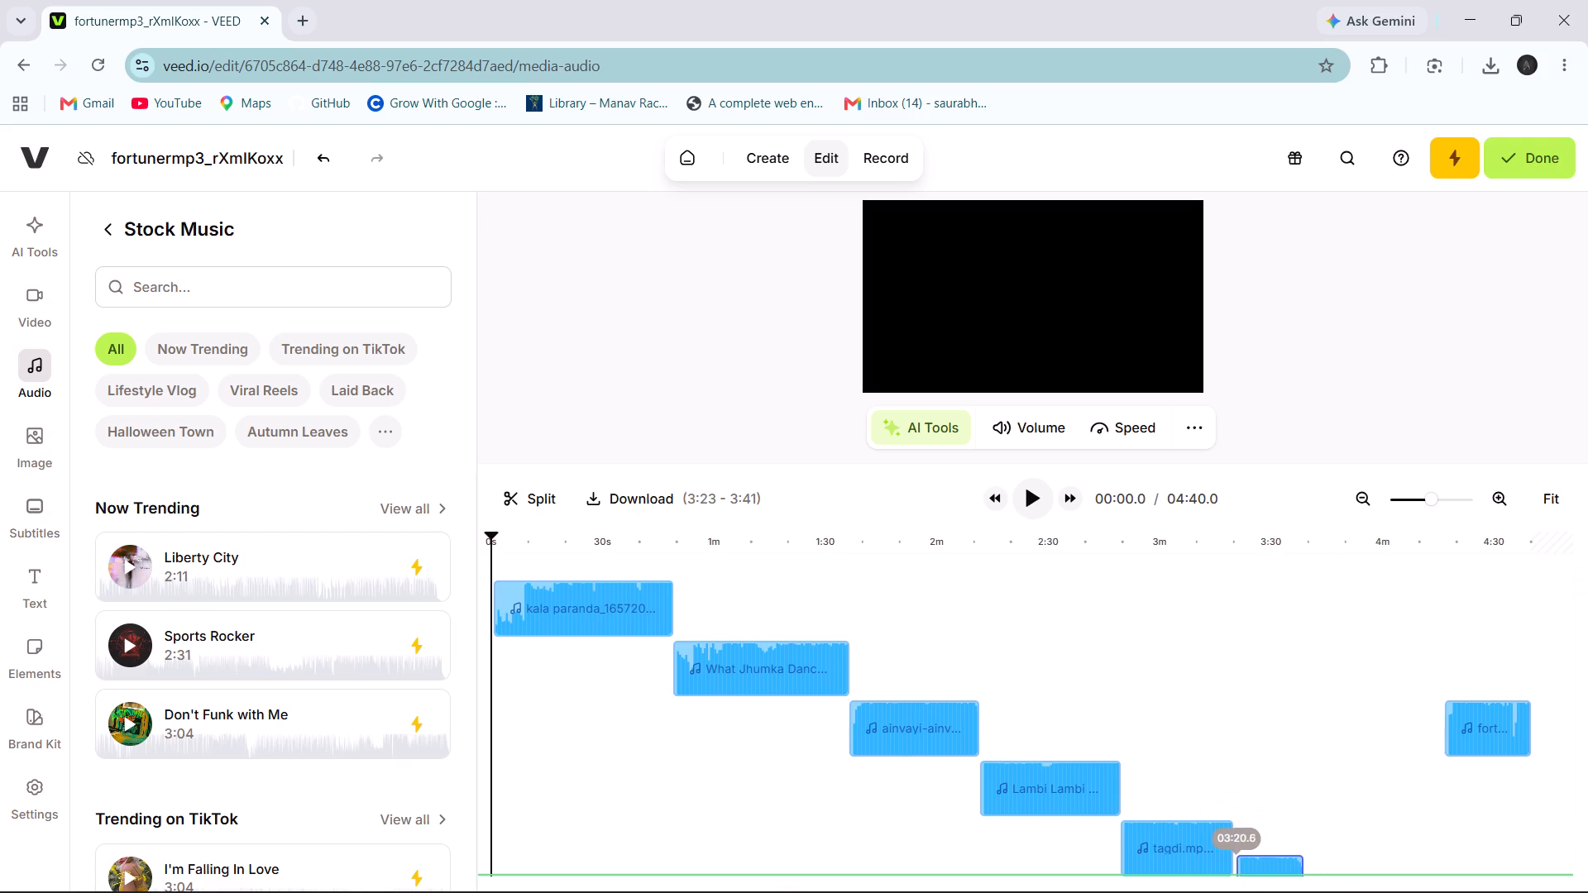
{"action": "left_click_drag", "start_coordinate": [1256, 892], "coordinate": [1255, 892], "text": "ctrl"}
{"action": "scroll", "coordinate": [1250, 766], "scroll_direction": "down", "scroll_amount": 1, "text": "ctrl"}
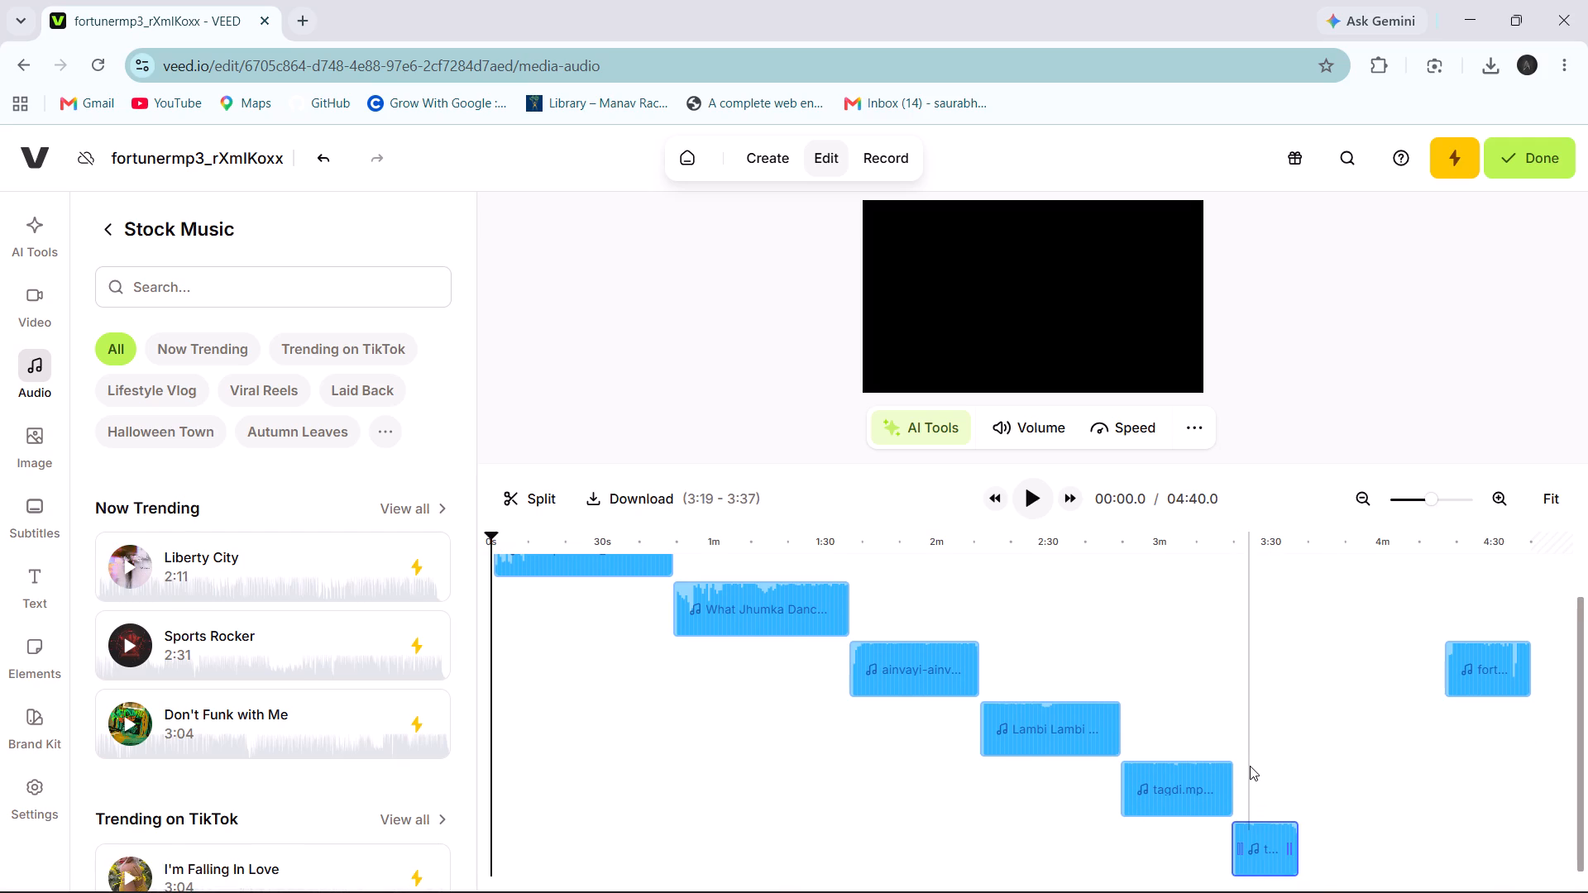
Move the fortunermp3_rXmIKoxx clip onto a new bottom track directly after taqdi 2, starting at about 3:37.
{"action": "scroll", "coordinate": [1250, 766], "scroll_direction": "down", "scroll_amount": 1, "text": "ctrl"}
{"action": "scroll", "coordinate": [1322, 762], "scroll_direction": "left", "scroll_amount": 2, "text": "ctrl"}
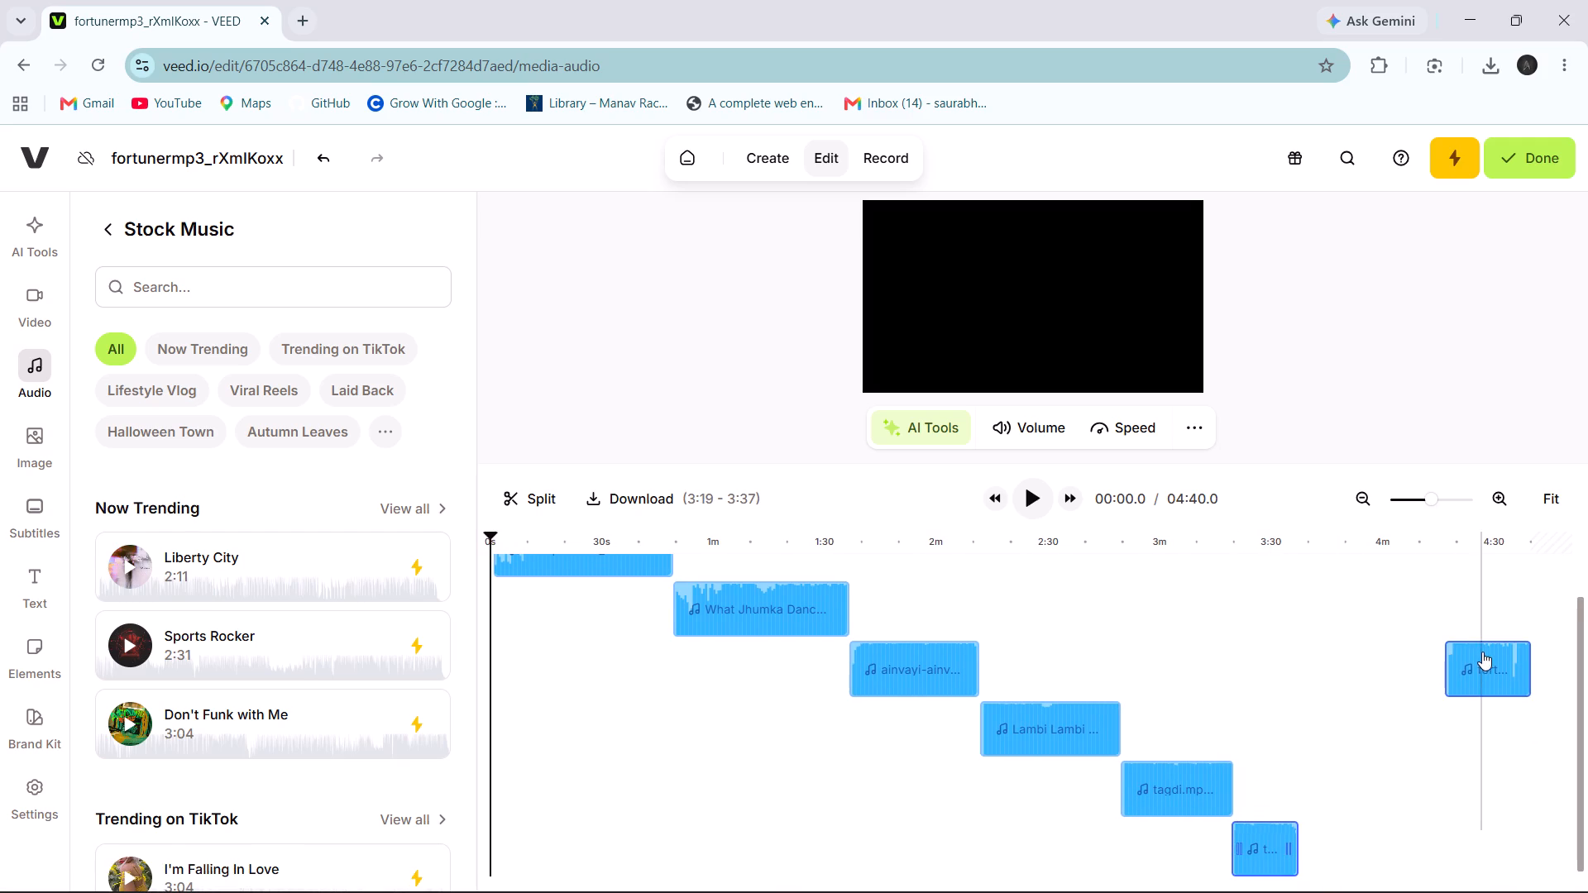
{"action": "left_click_drag", "start_coordinate": [1481, 663], "coordinate": [1323, 891], "text": "ctrl"}
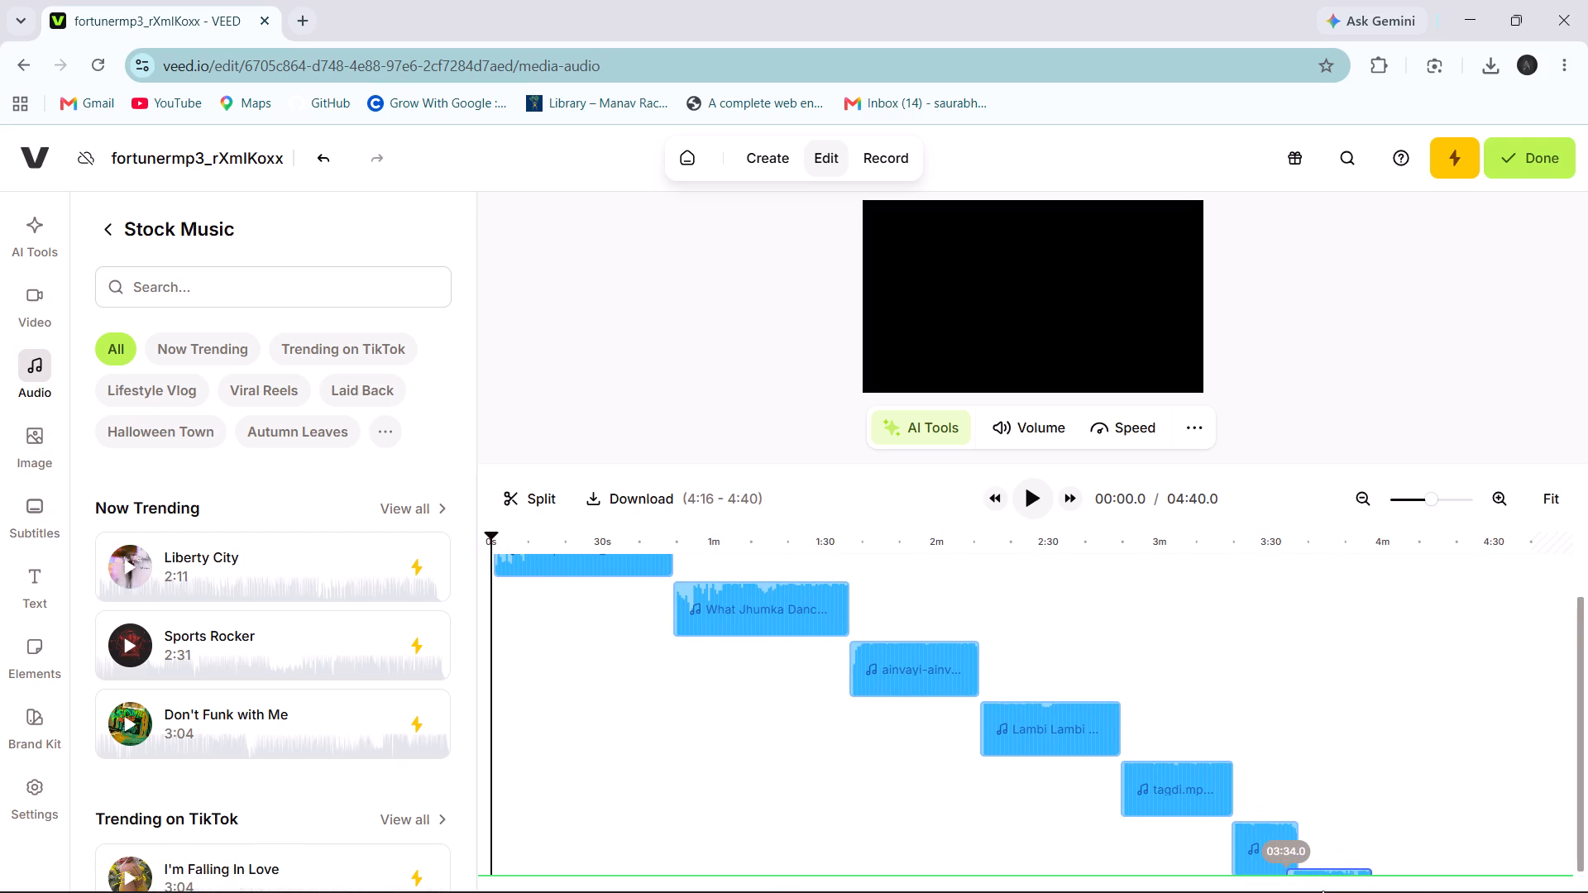
{"action": "left_click_drag", "start_coordinate": [1328, 841], "coordinate": [1342, 844], "text": "ctrl"}
Play the arranged mix from the beginning.
{"action": "scroll", "coordinate": [863, 744], "scroll_direction": "up", "scroll_amount": 6, "text": "ctrl"}
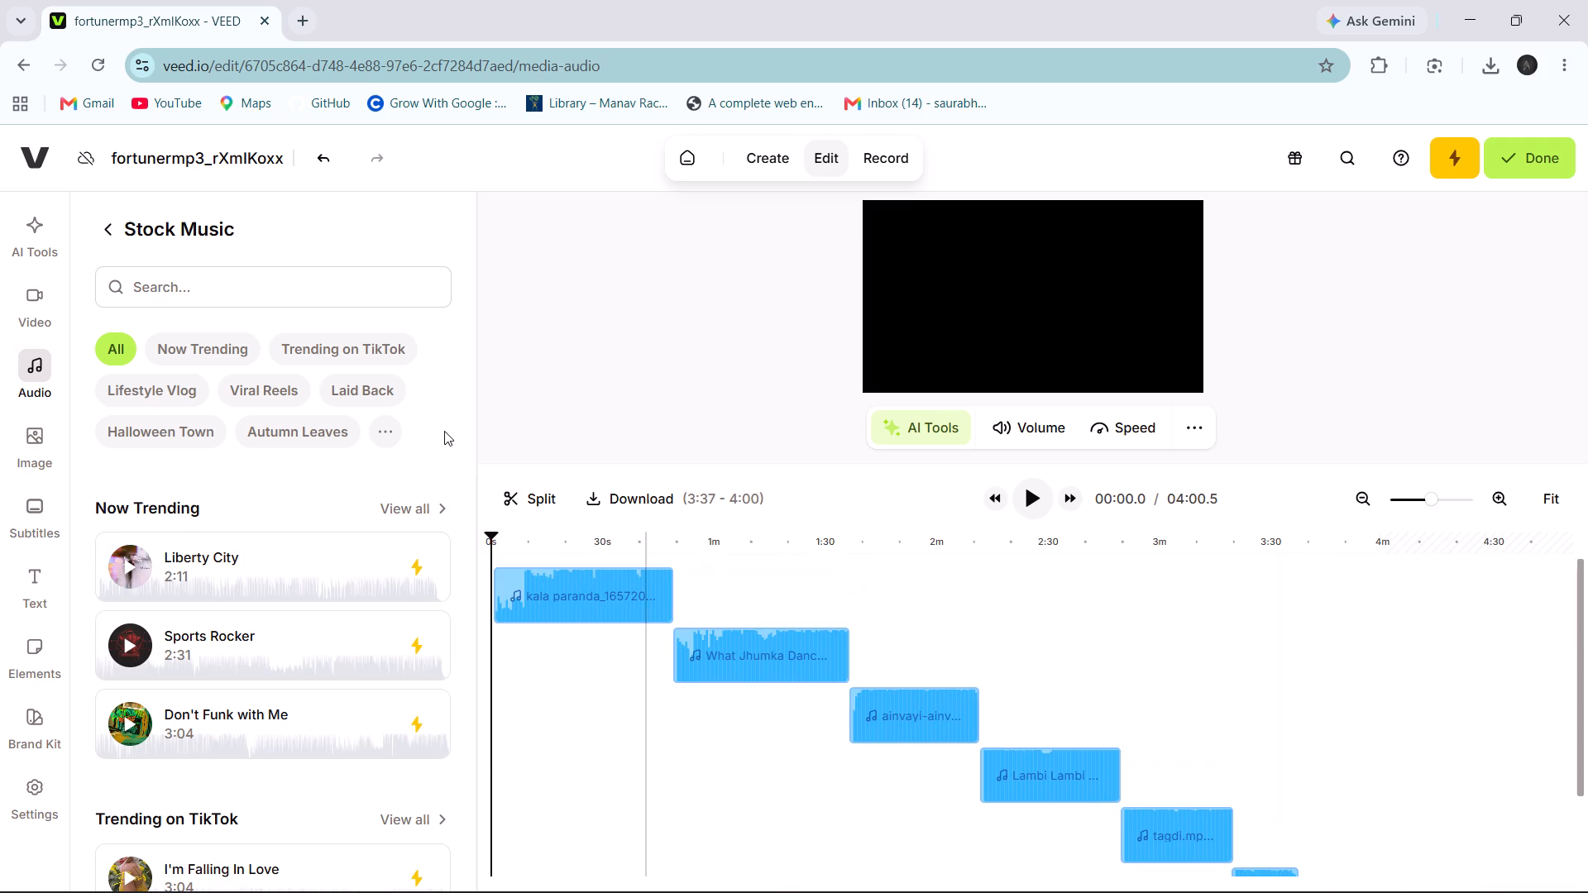
{"action": "left_click", "coordinate": [1031, 495], "text": "ctrl"}
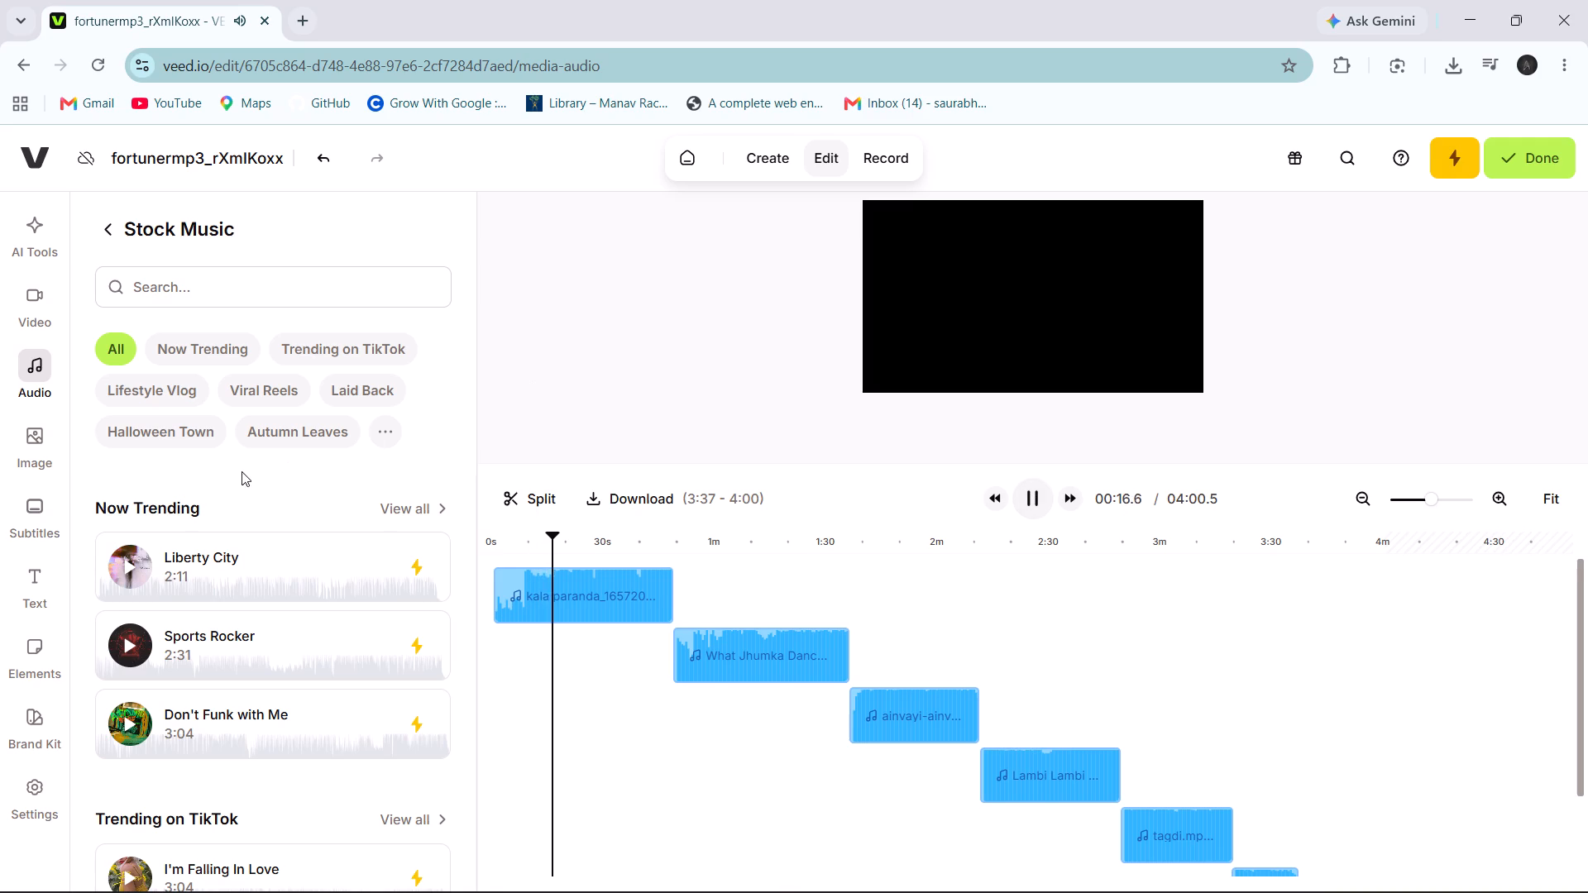
Search the stock music for "whoosh", look through the listed tracks, and clear the search.
{"action": "scroll", "coordinate": [357, 476], "scroll_direction": "up", "scroll_amount": 3, "text": "ctrl"}
{"action": "left_click", "coordinate": [227, 276], "text": "ctrl"}
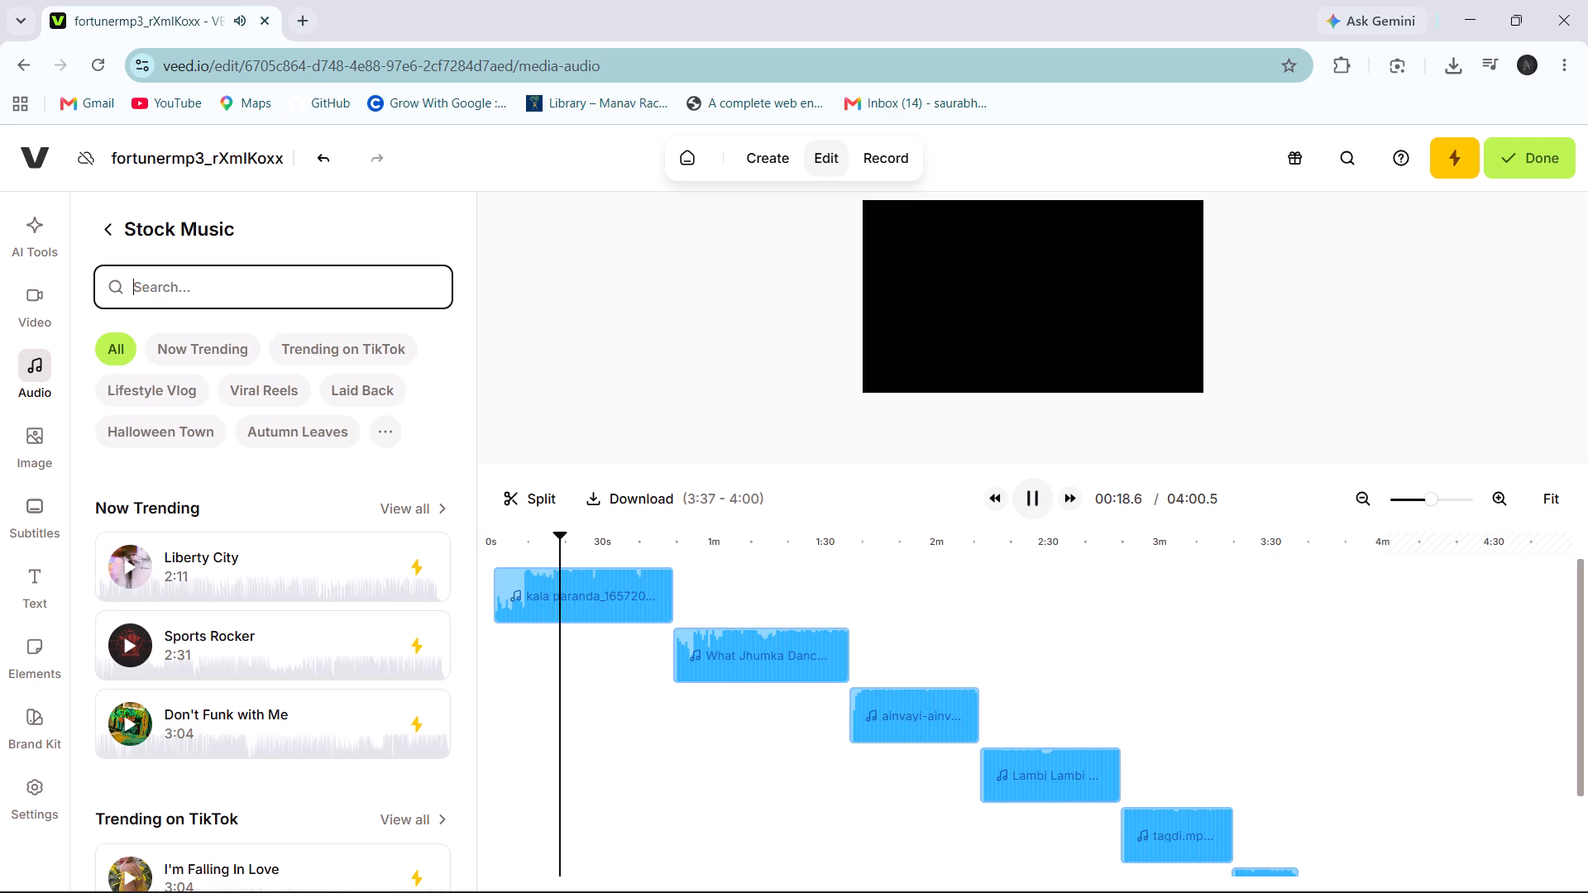
{"action": "key", "text": "ctrl+w"}
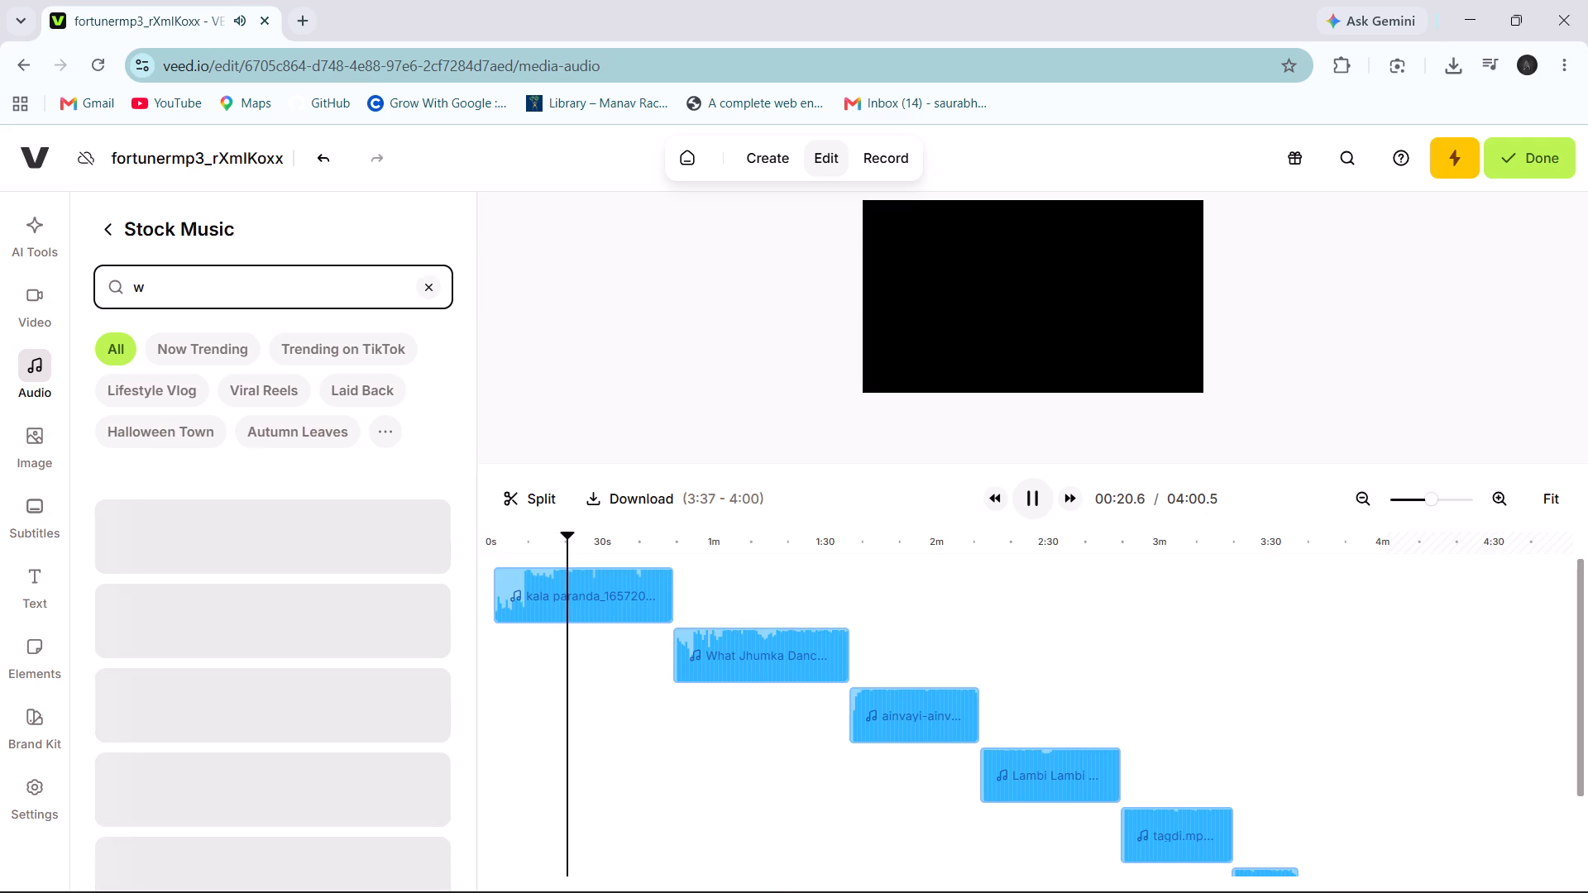
{"action": "key", "text": "ctrl+h"}
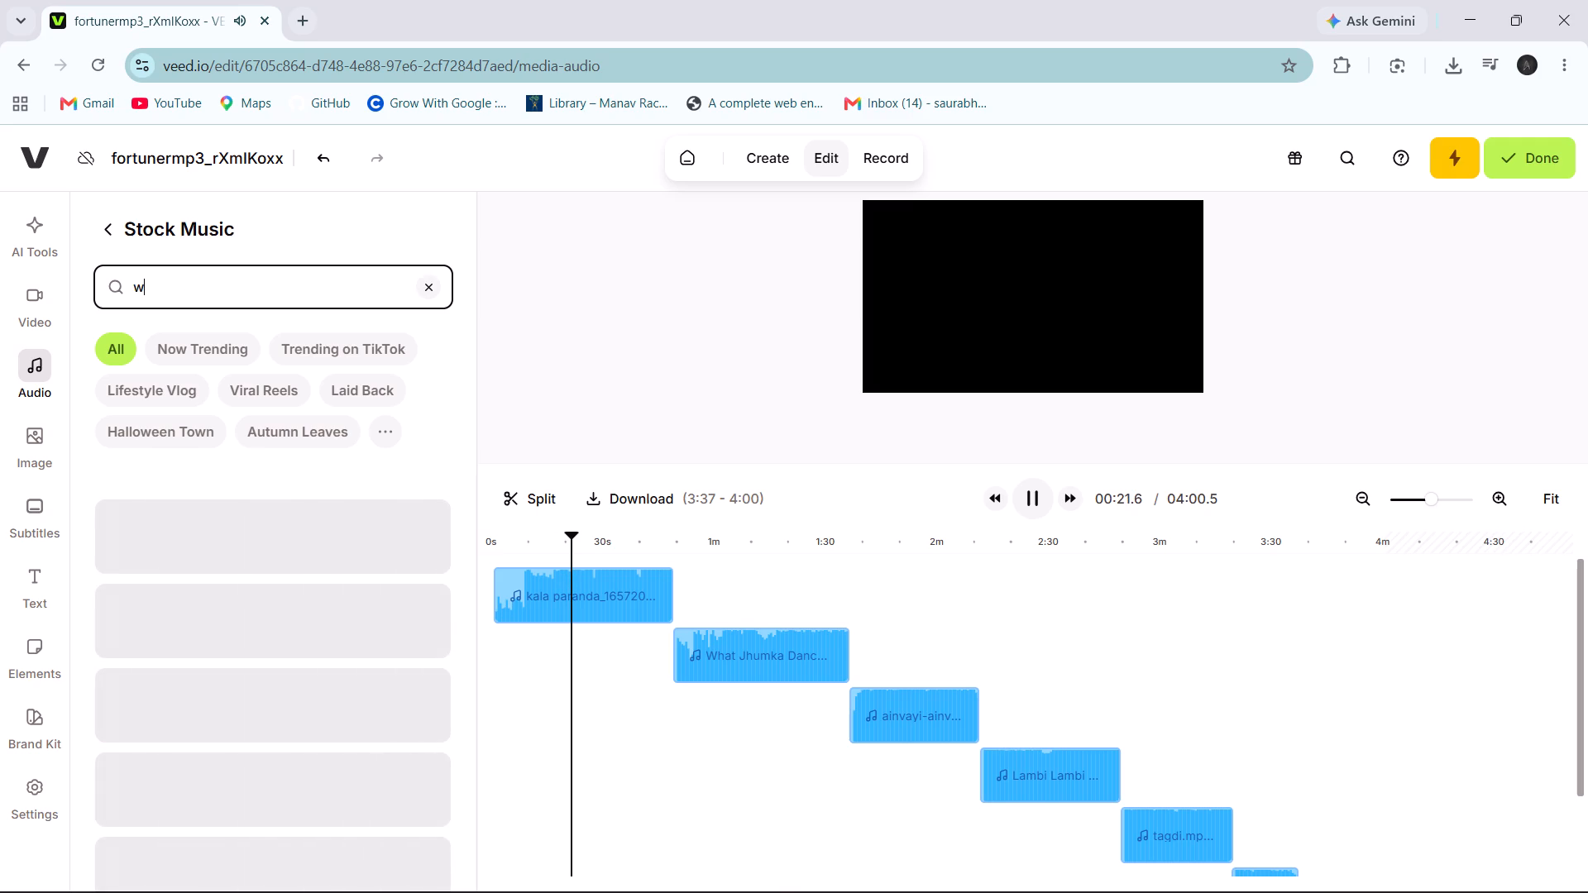
{"action": "key", "text": "ctrl+o"}
{"action": "key", "text": "ctrl+o"}
{"action": "key", "text": "ctrl+s"}
{"action": "key", "text": "ctrl+h"}
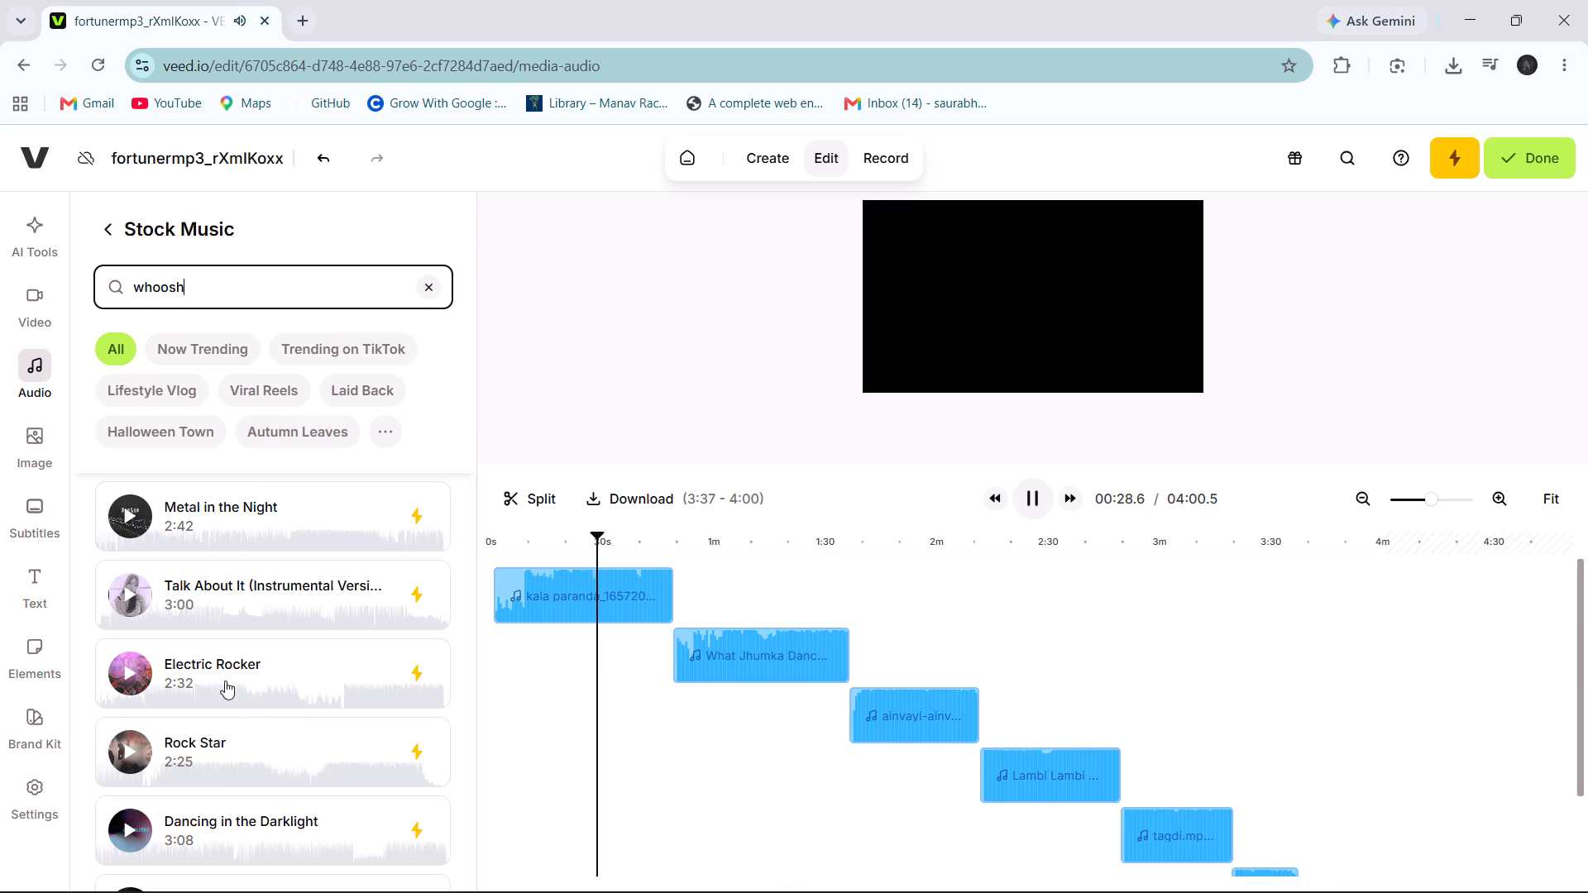
{"action": "scroll", "coordinate": [289, 591], "scroll_direction": "down", "scroll_amount": 6, "text": "ctrl"}
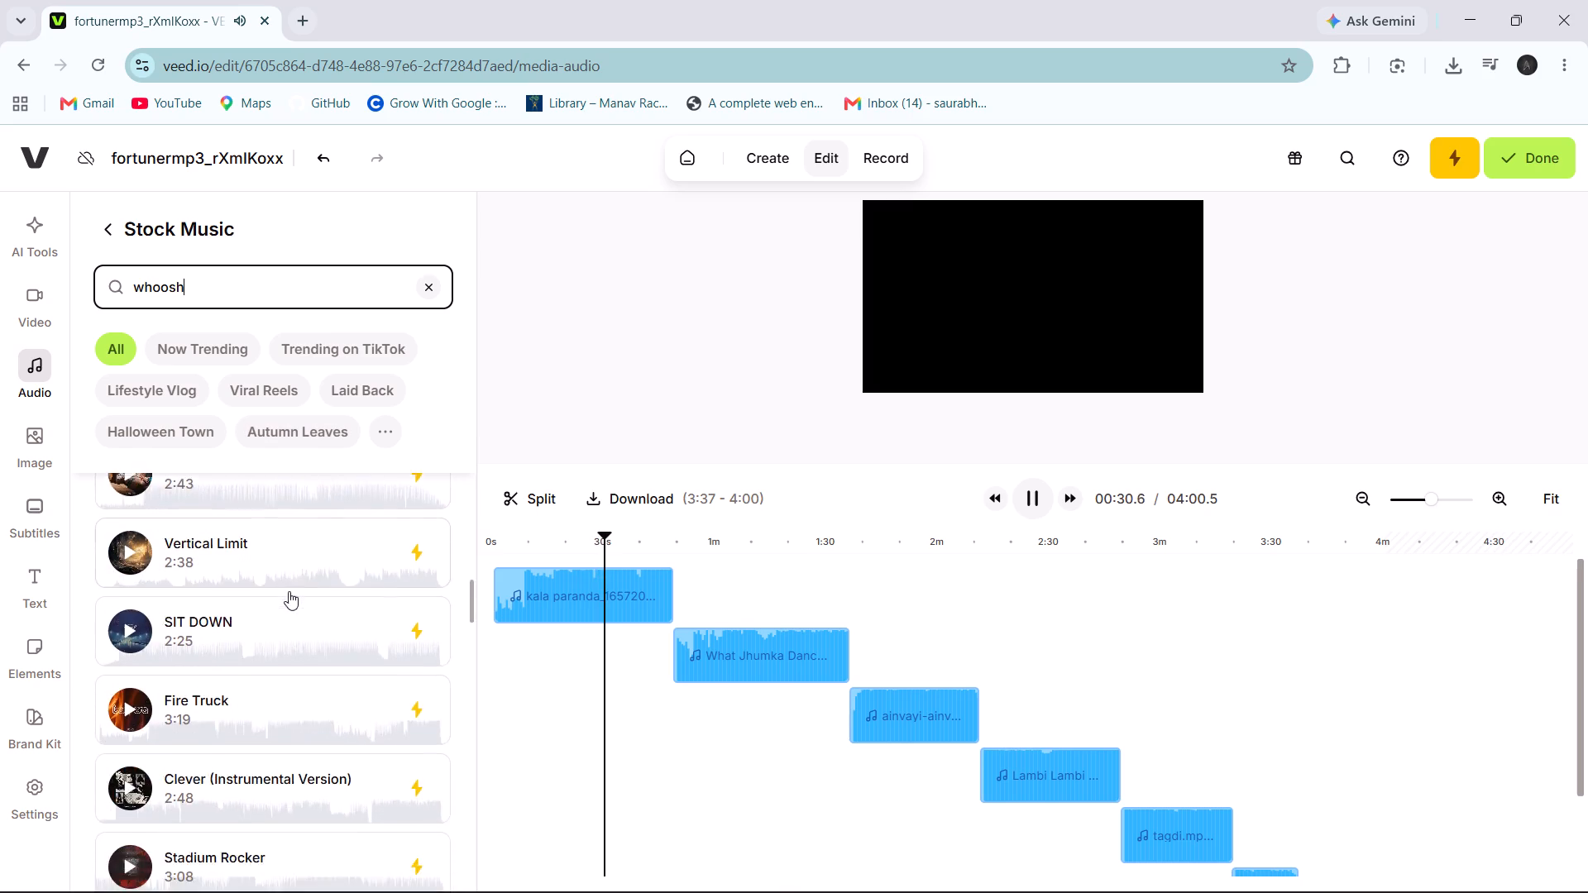
{"action": "scroll", "coordinate": [289, 591], "scroll_direction": "down", "scroll_amount": 4, "text": "ctrl"}
{"action": "left_click", "coordinate": [425, 284], "text": "ctrl"}
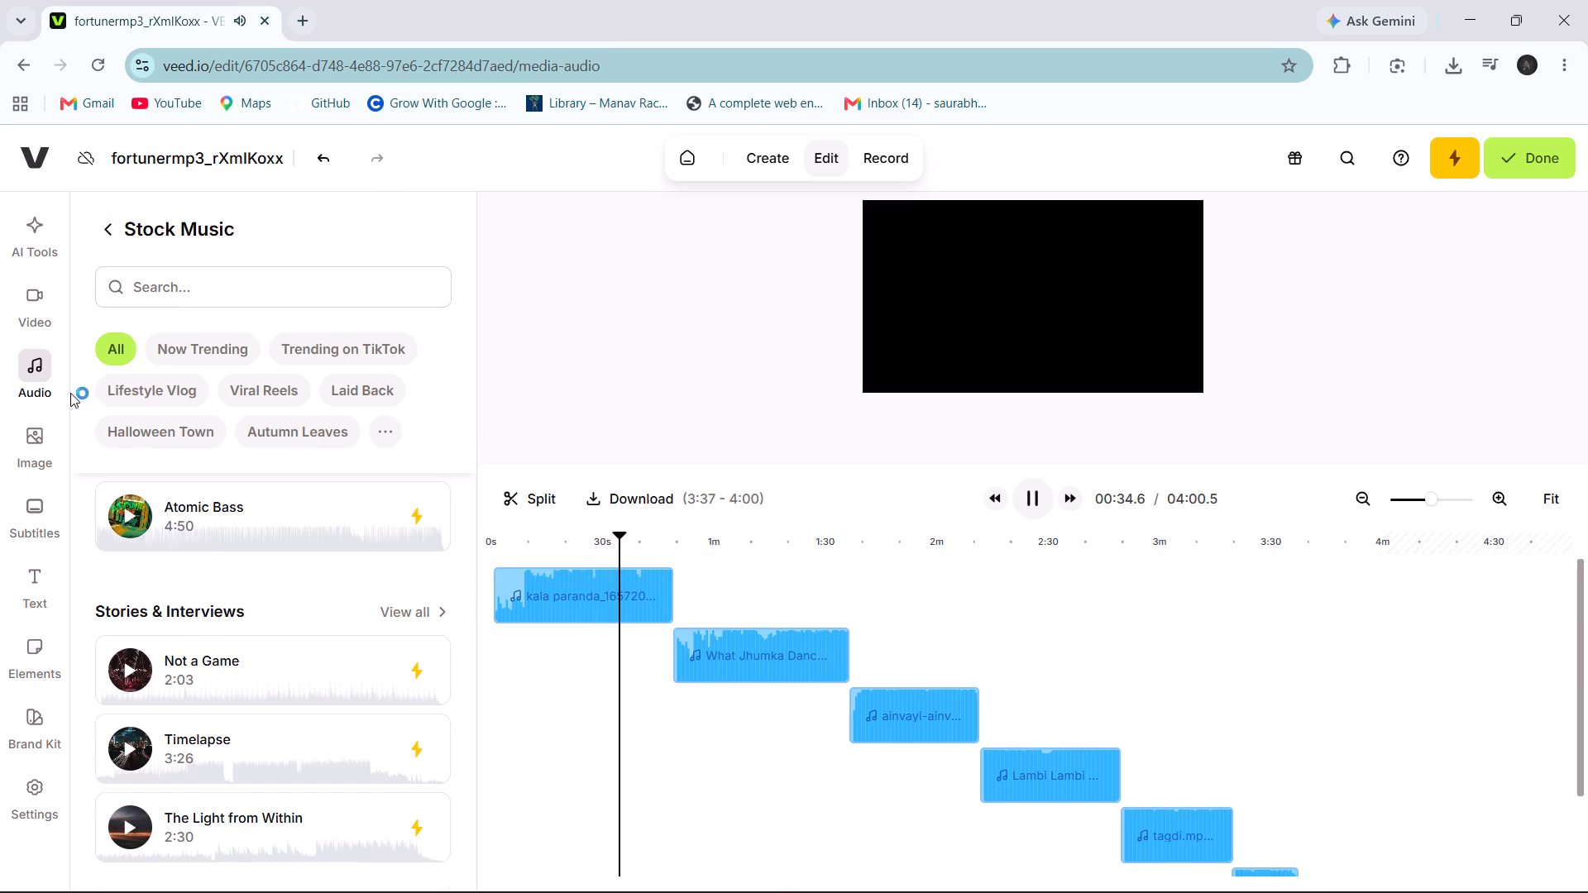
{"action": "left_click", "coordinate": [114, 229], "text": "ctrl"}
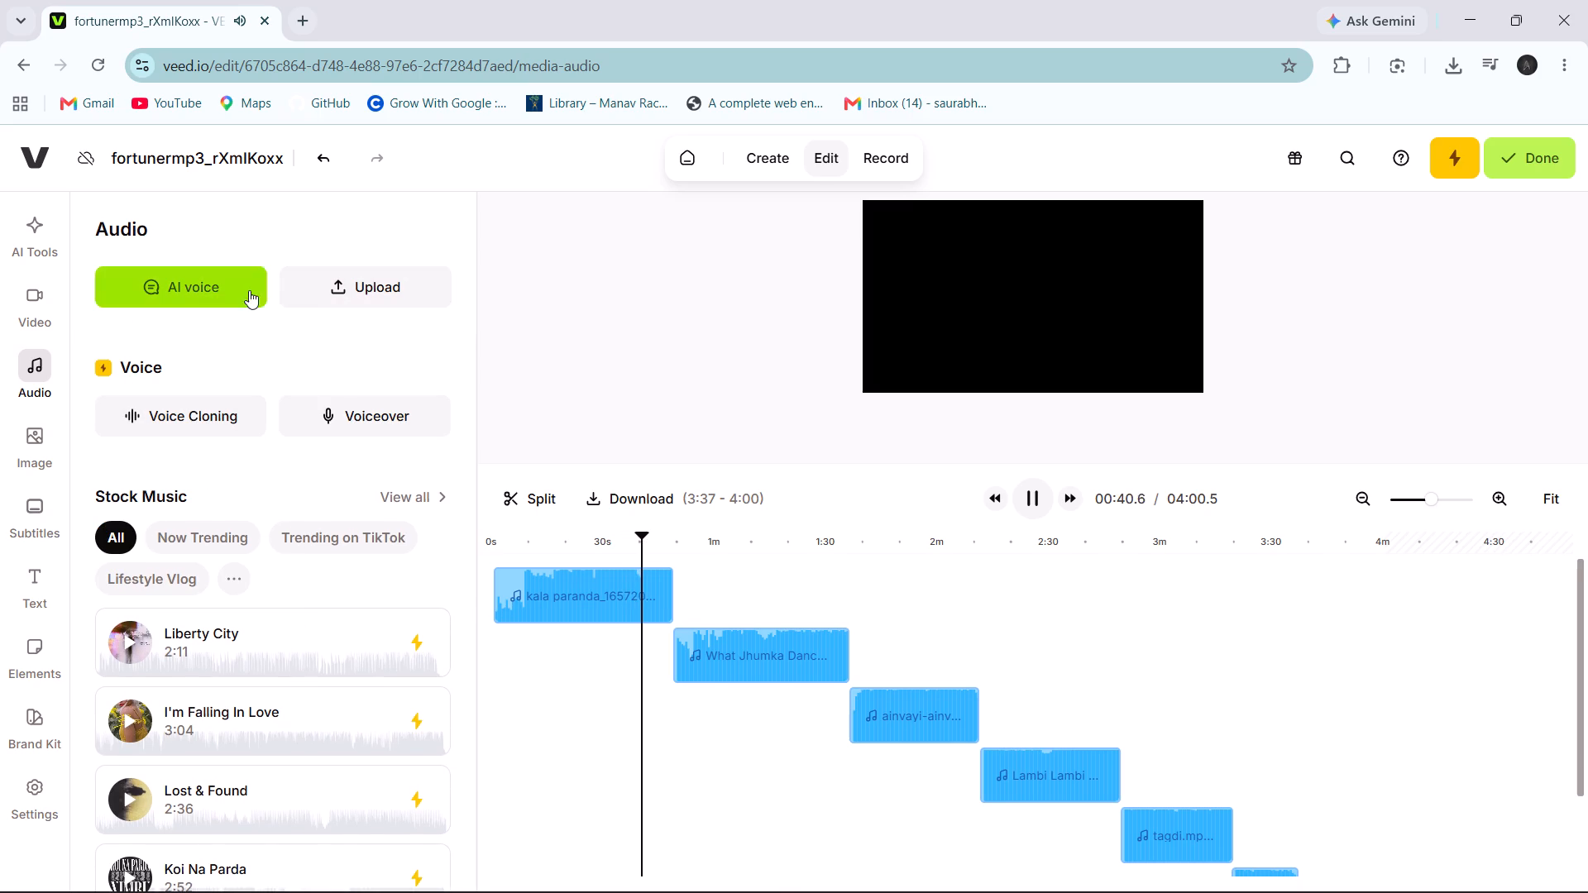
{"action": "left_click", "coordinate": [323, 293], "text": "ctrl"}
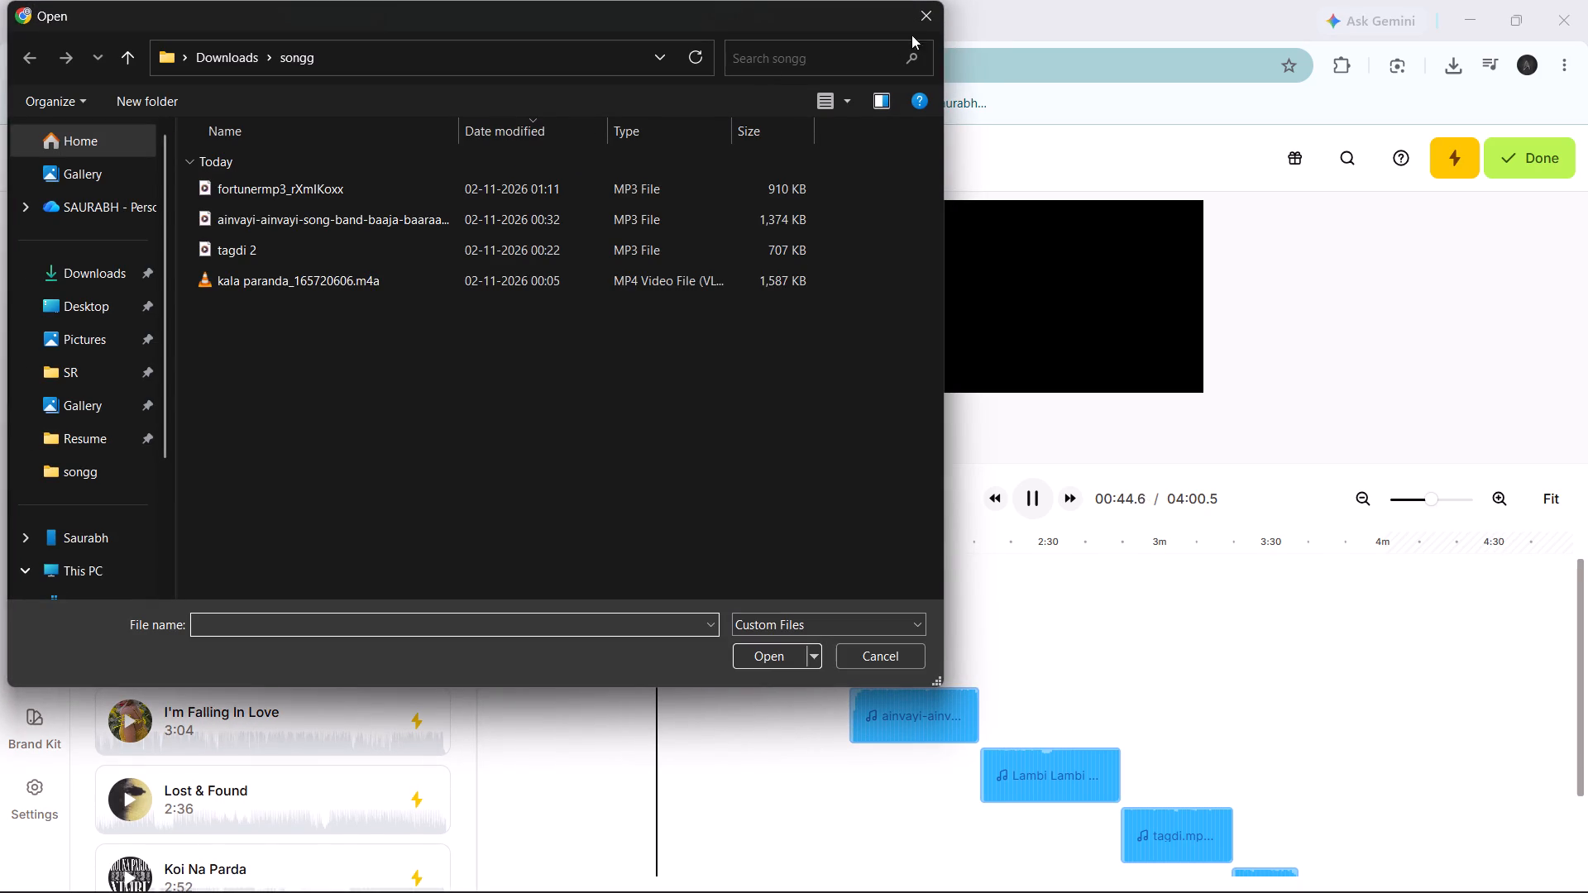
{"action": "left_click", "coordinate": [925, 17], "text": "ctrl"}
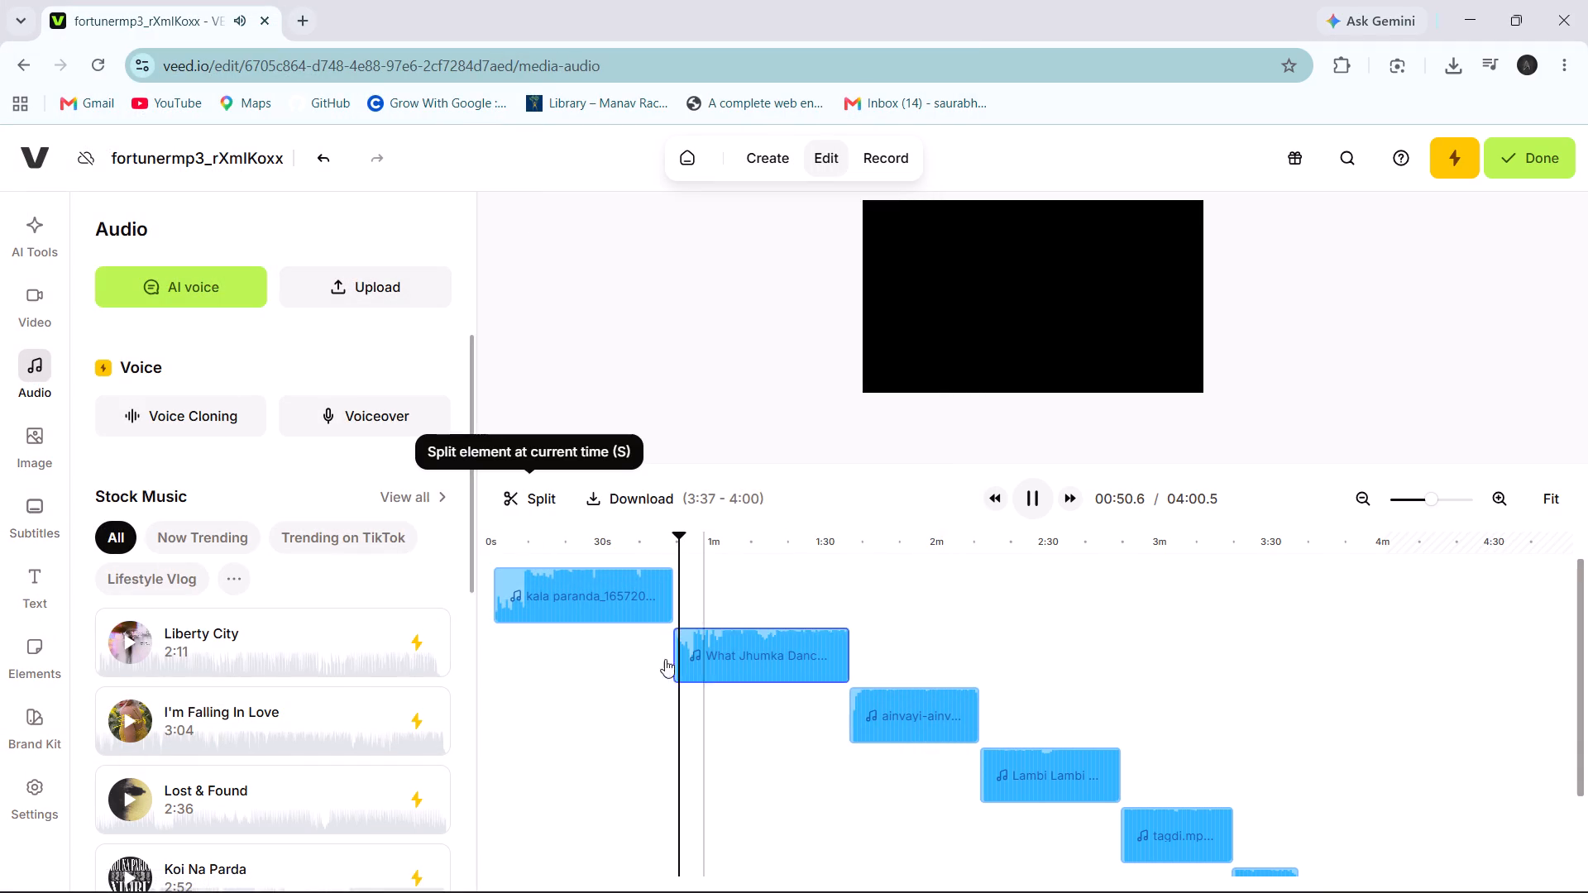
Turn on fade in/out for the kala paranda clip, with a 0 s fade-in and a 4 s fade-out.
{"action": "left_click", "coordinate": [638, 598], "text": "ctrl"}
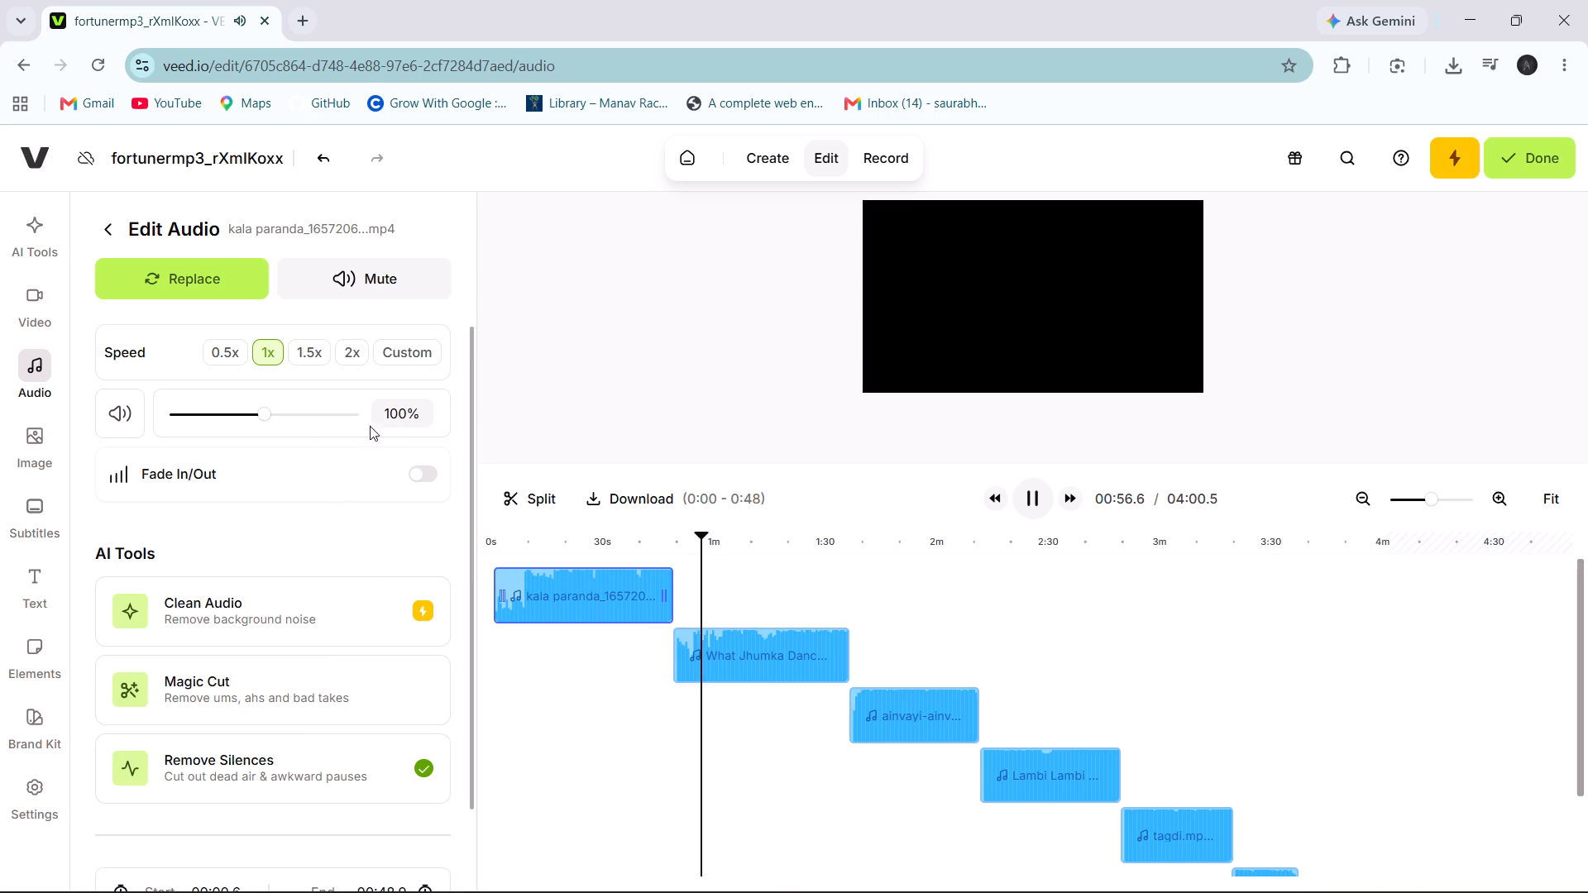
{"action": "left_click", "coordinate": [633, 604], "text": "ctrl"}
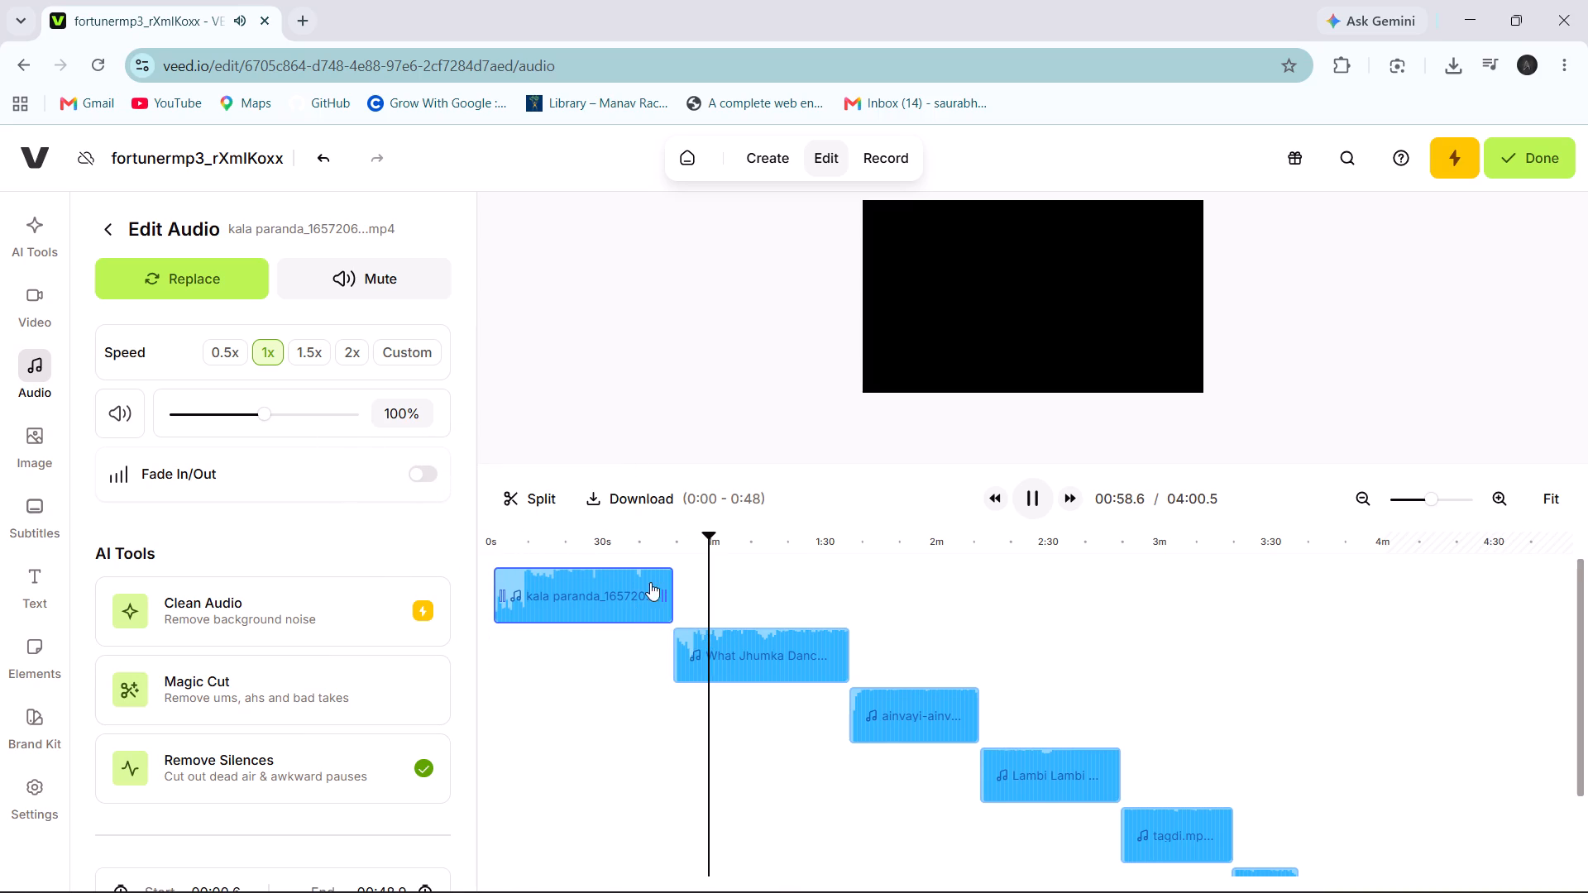
{"action": "left_click_drag", "start_coordinate": [713, 538], "coordinate": [587, 552], "text": "ctrl"}
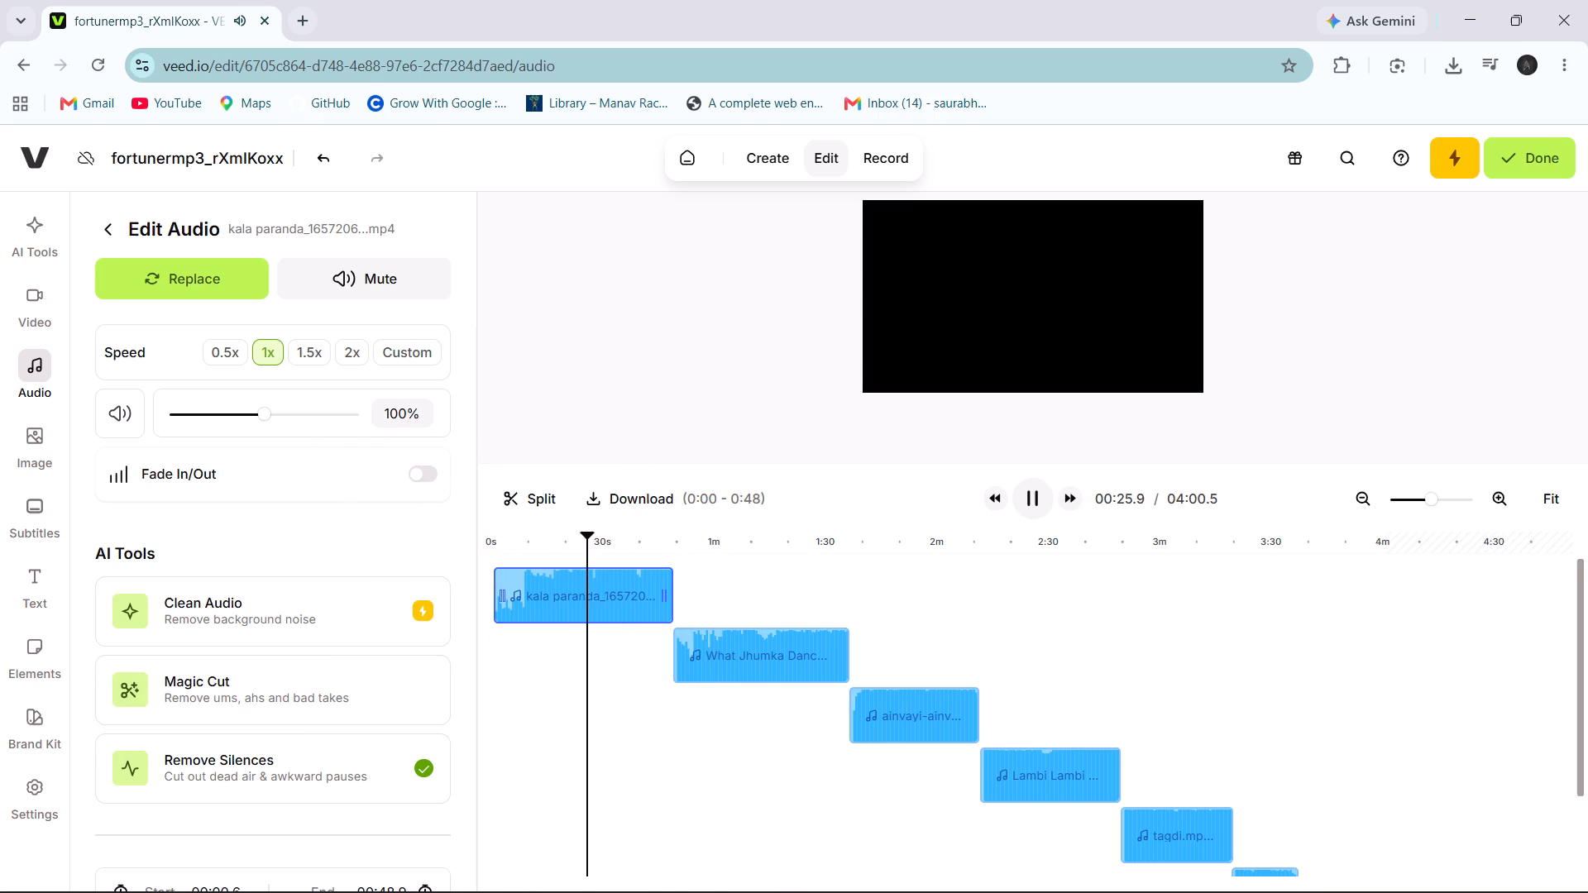
{"action": "left_click", "coordinate": [418, 475], "text": "ctrl"}
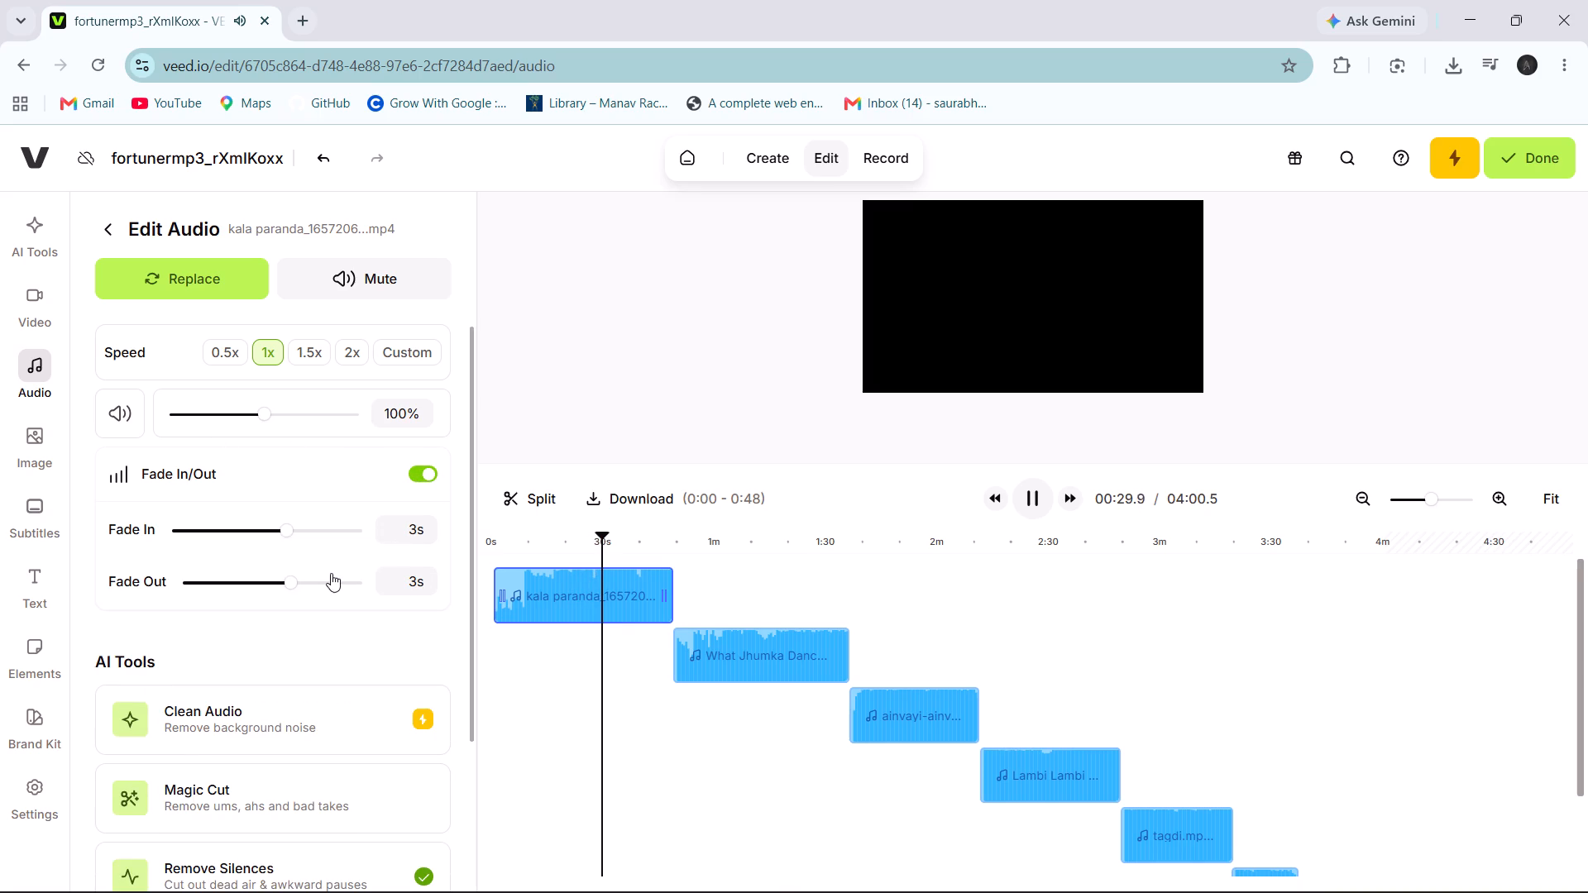
{"action": "left_click_drag", "start_coordinate": [291, 584], "coordinate": [201, 590], "text": "ctrl"}
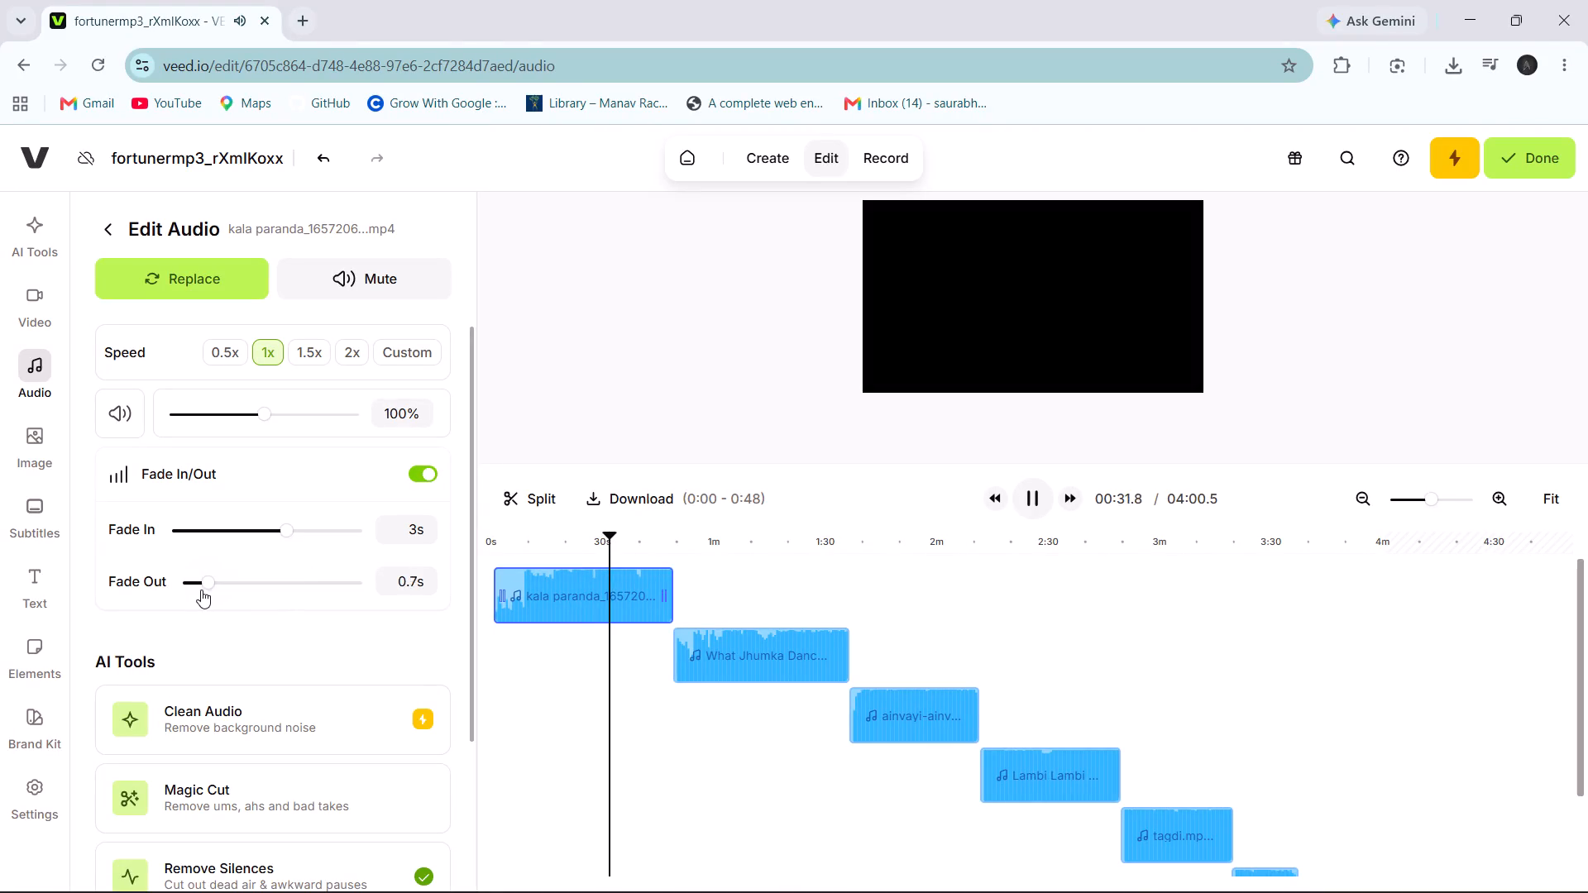
{"action": "left_click_drag", "start_coordinate": [201, 590], "coordinate": [122, 599], "text": "ctrl"}
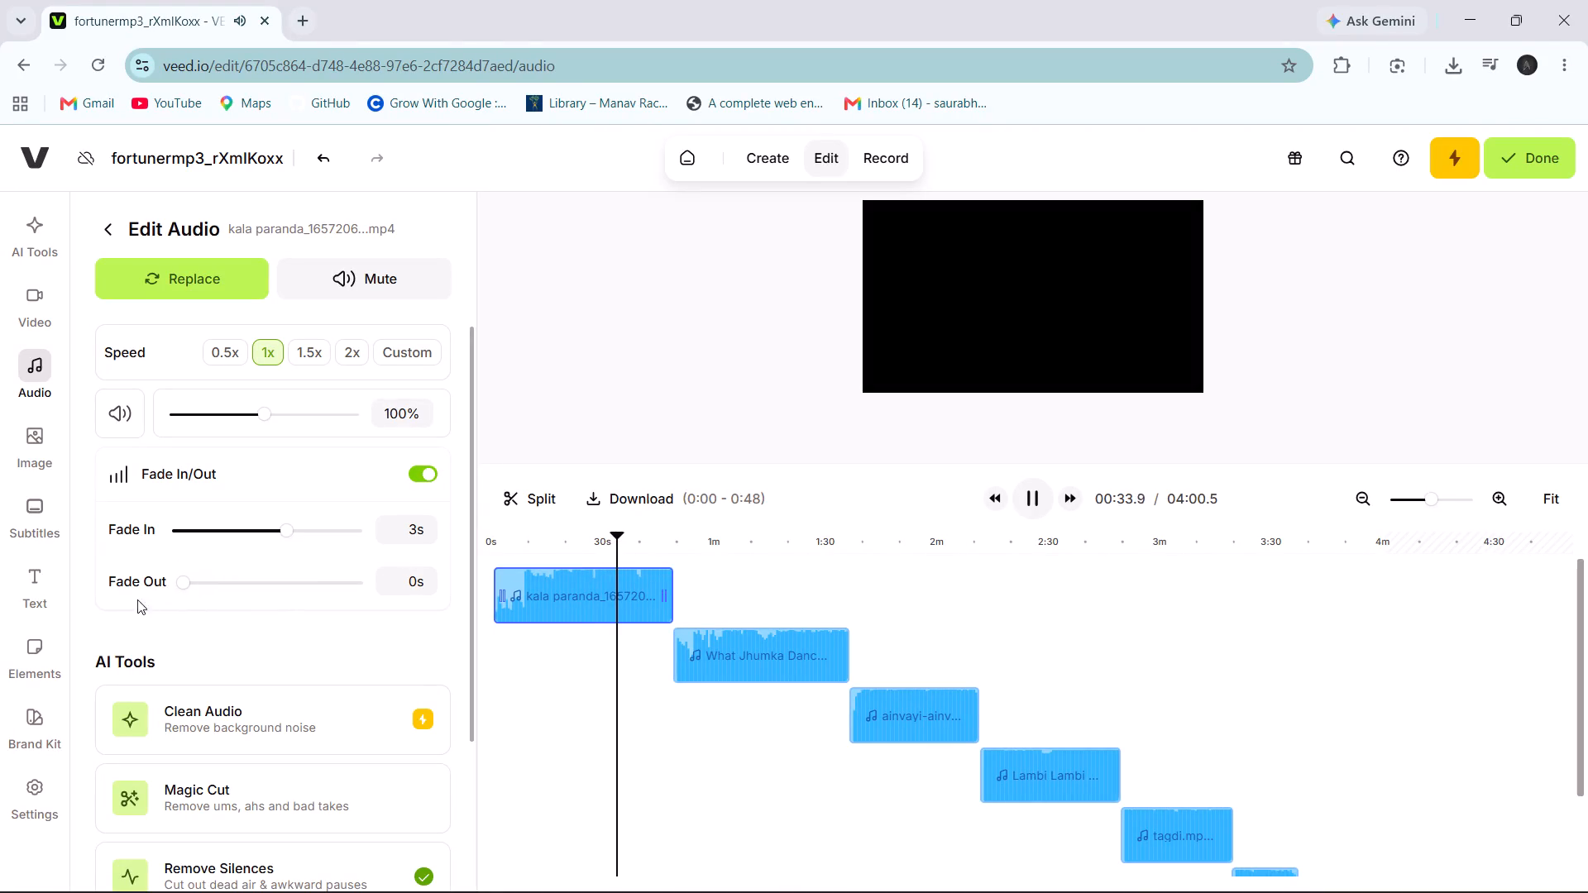
{"action": "left_click", "coordinate": [404, 580], "text": "ctrl"}
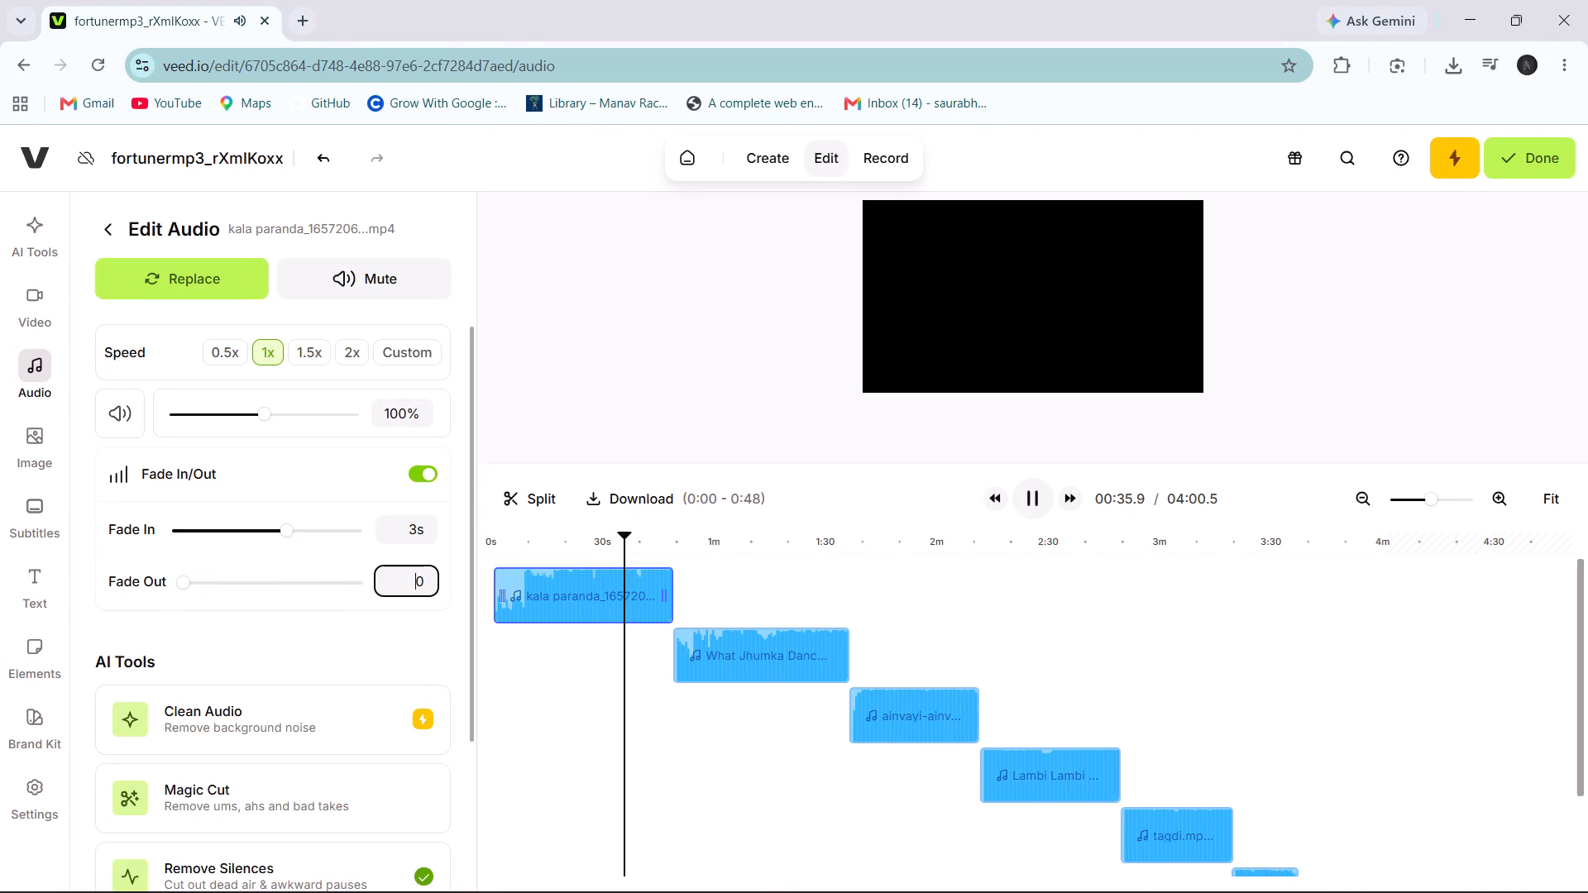
{"action": "key", "text": "4"}
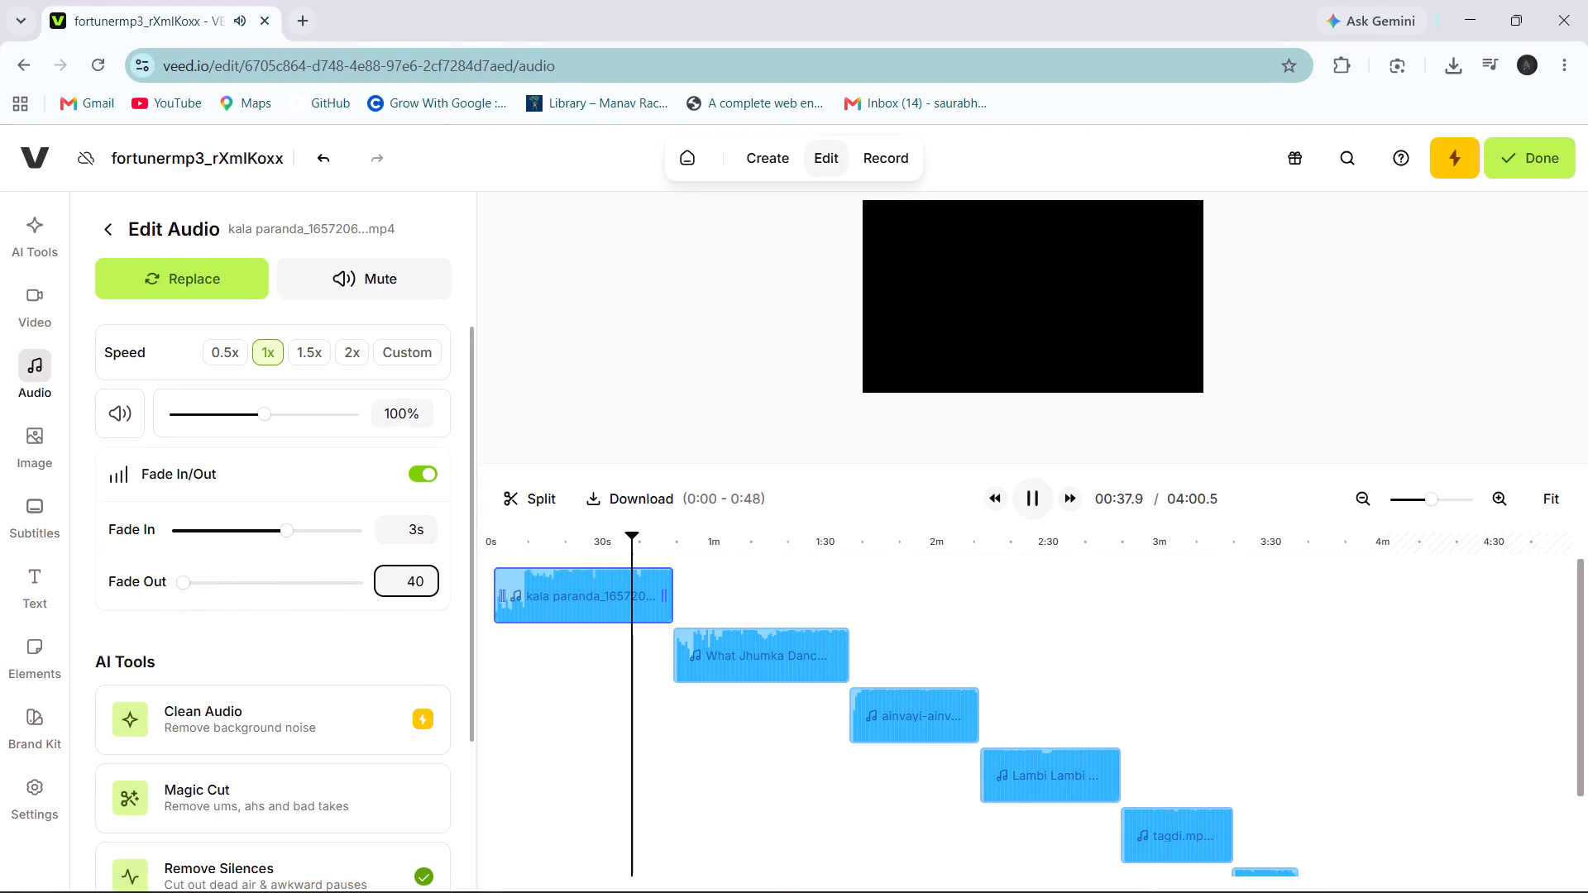
{"action": "key", "text": "Right"}
{"action": "key", "text": "BackSpace"}
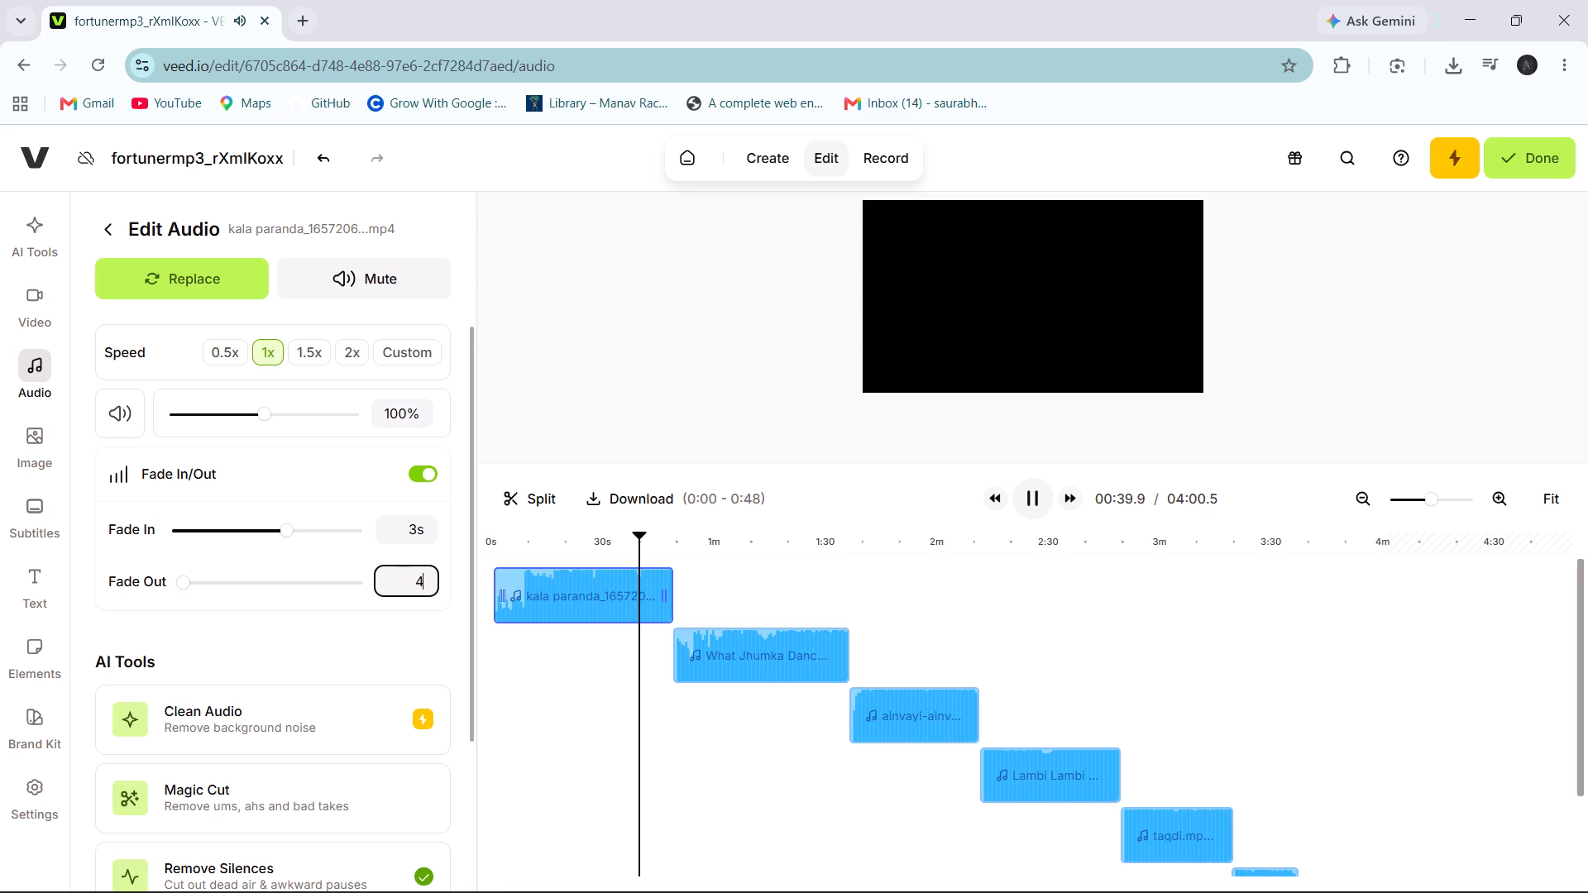
{"action": "key", "text": "Return"}
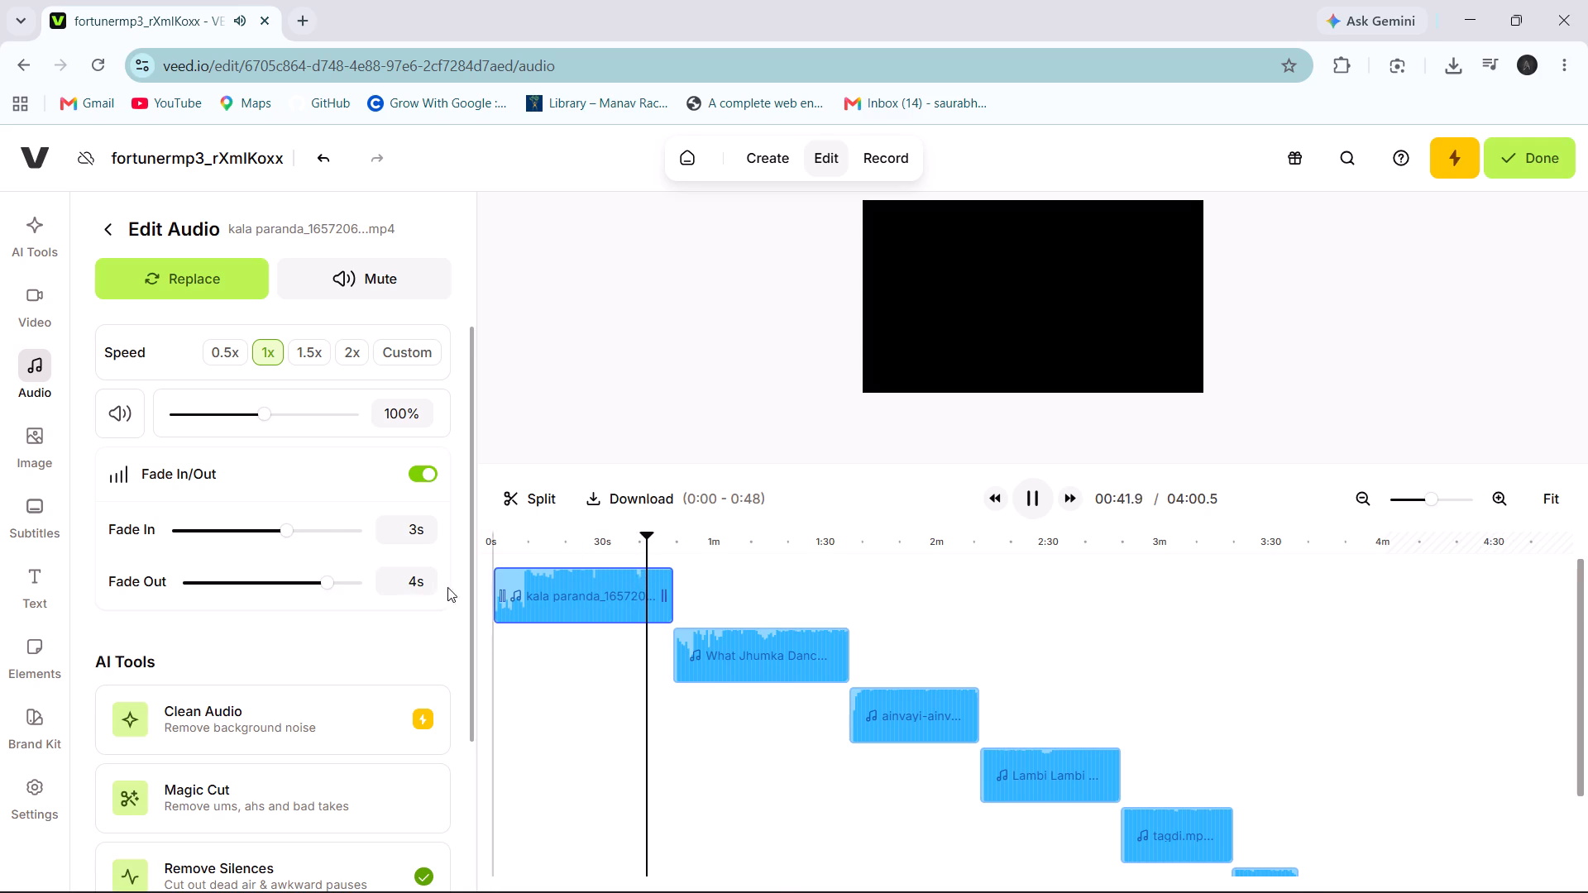
{"action": "left_click_drag", "start_coordinate": [288, 529], "coordinate": [117, 530], "text": "ctrl"}
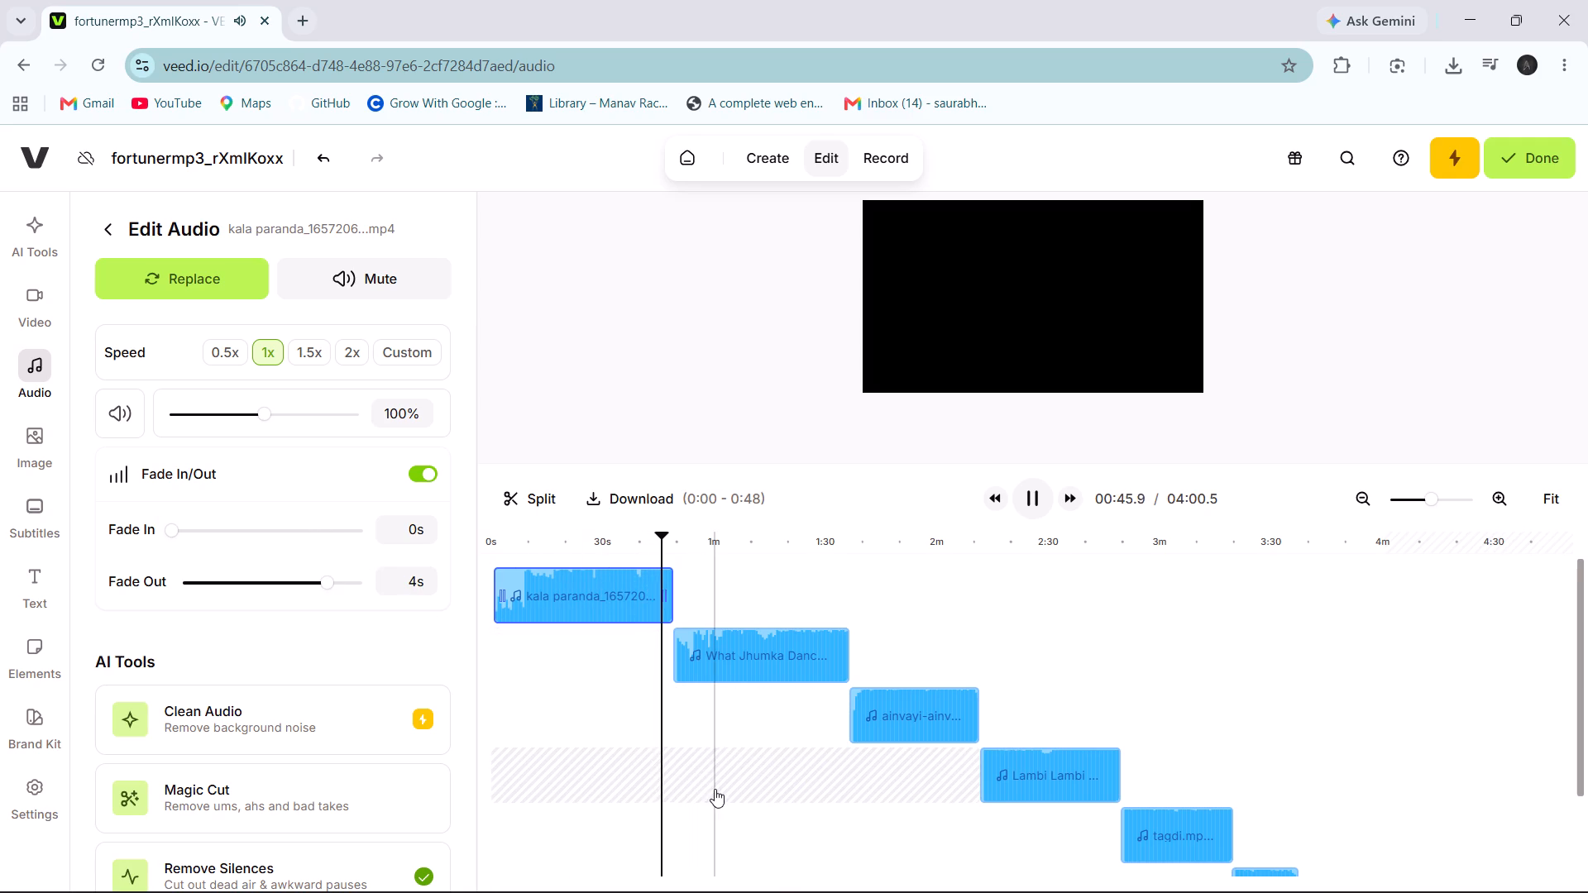
{"action": "left_click", "coordinate": [628, 599], "text": "ctrl"}
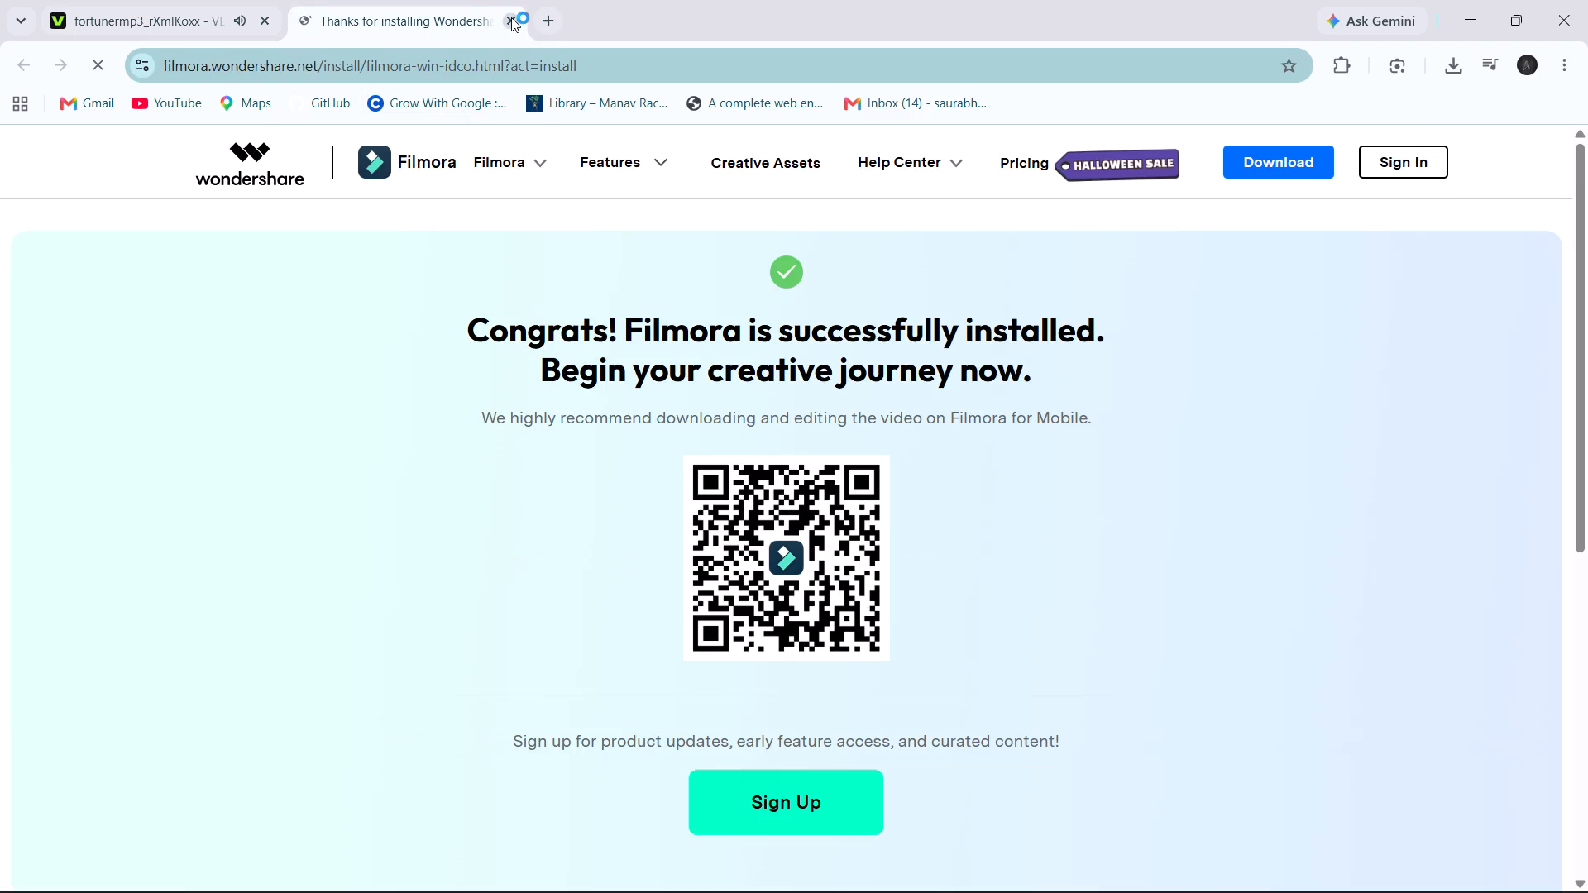
Close the Filmora installation page and return to the audio project.
{"action": "left_click", "coordinate": [511, 17], "text": "ctrl"}
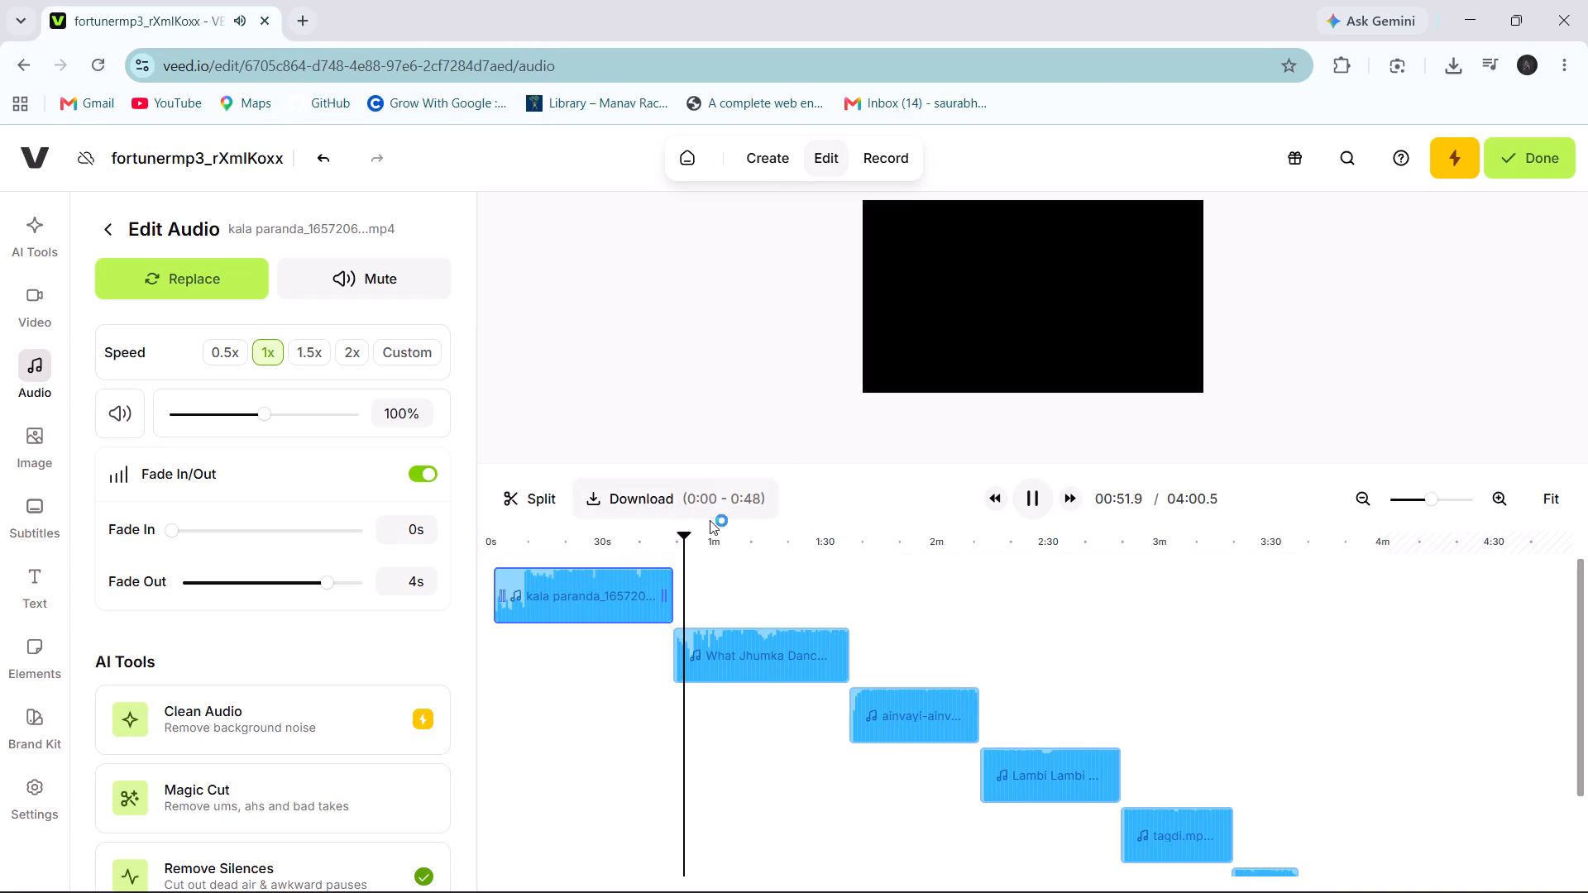
Replay the end of the kala paranda clip from about 0:35 and check its fade settings against the What Jhumka clip.
{"action": "left_click_drag", "start_coordinate": [688, 537], "coordinate": [621, 537], "text": "ctrl"}
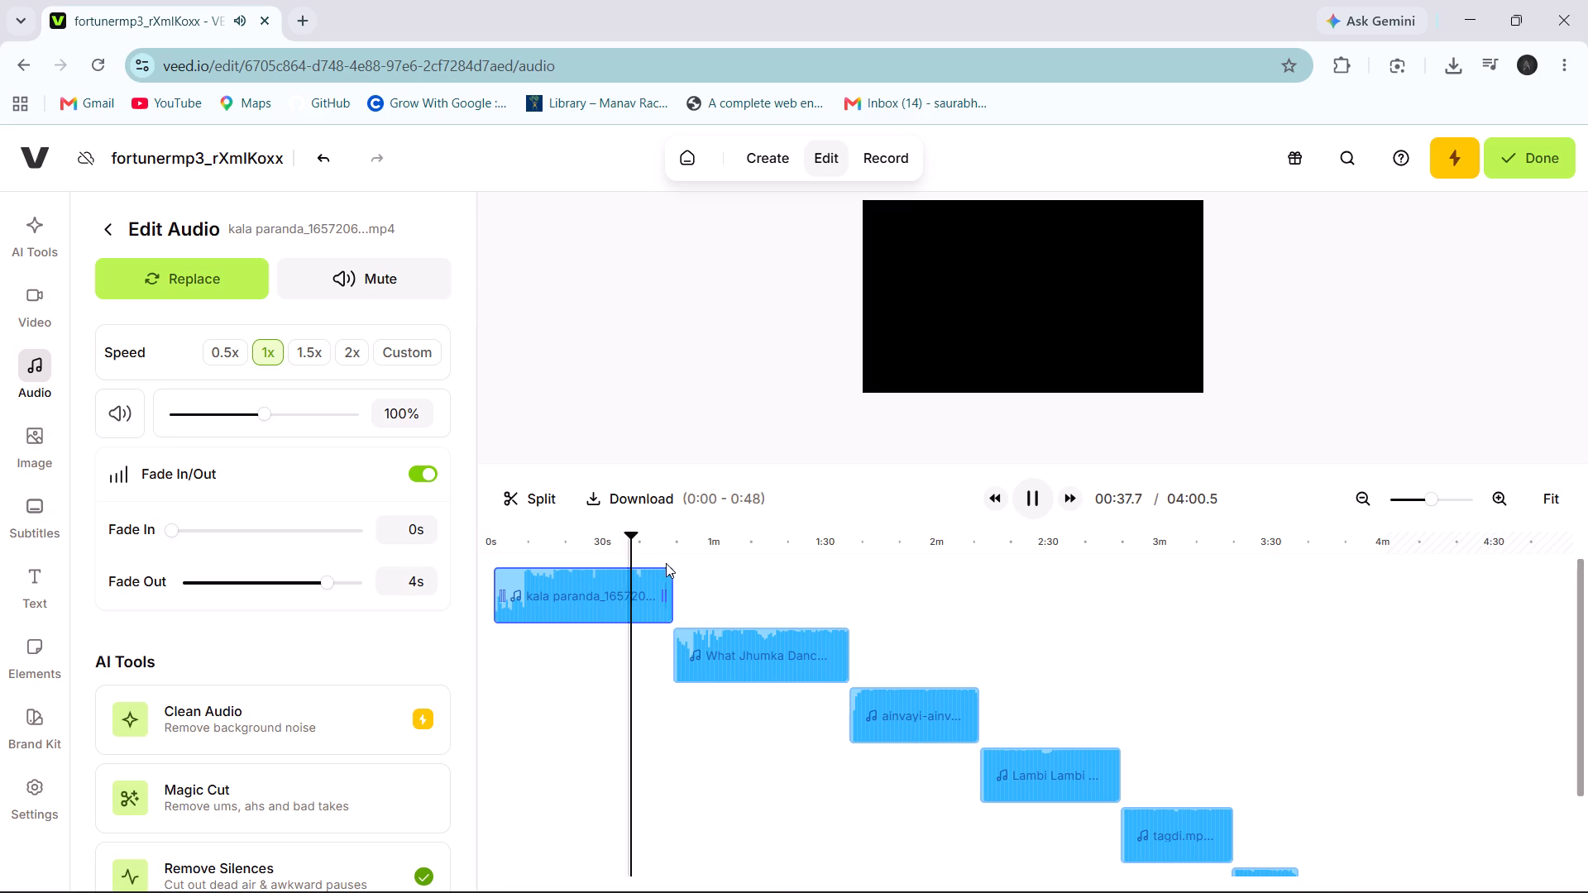
{"action": "right_click", "coordinate": [622, 581], "text": "ctrl"}
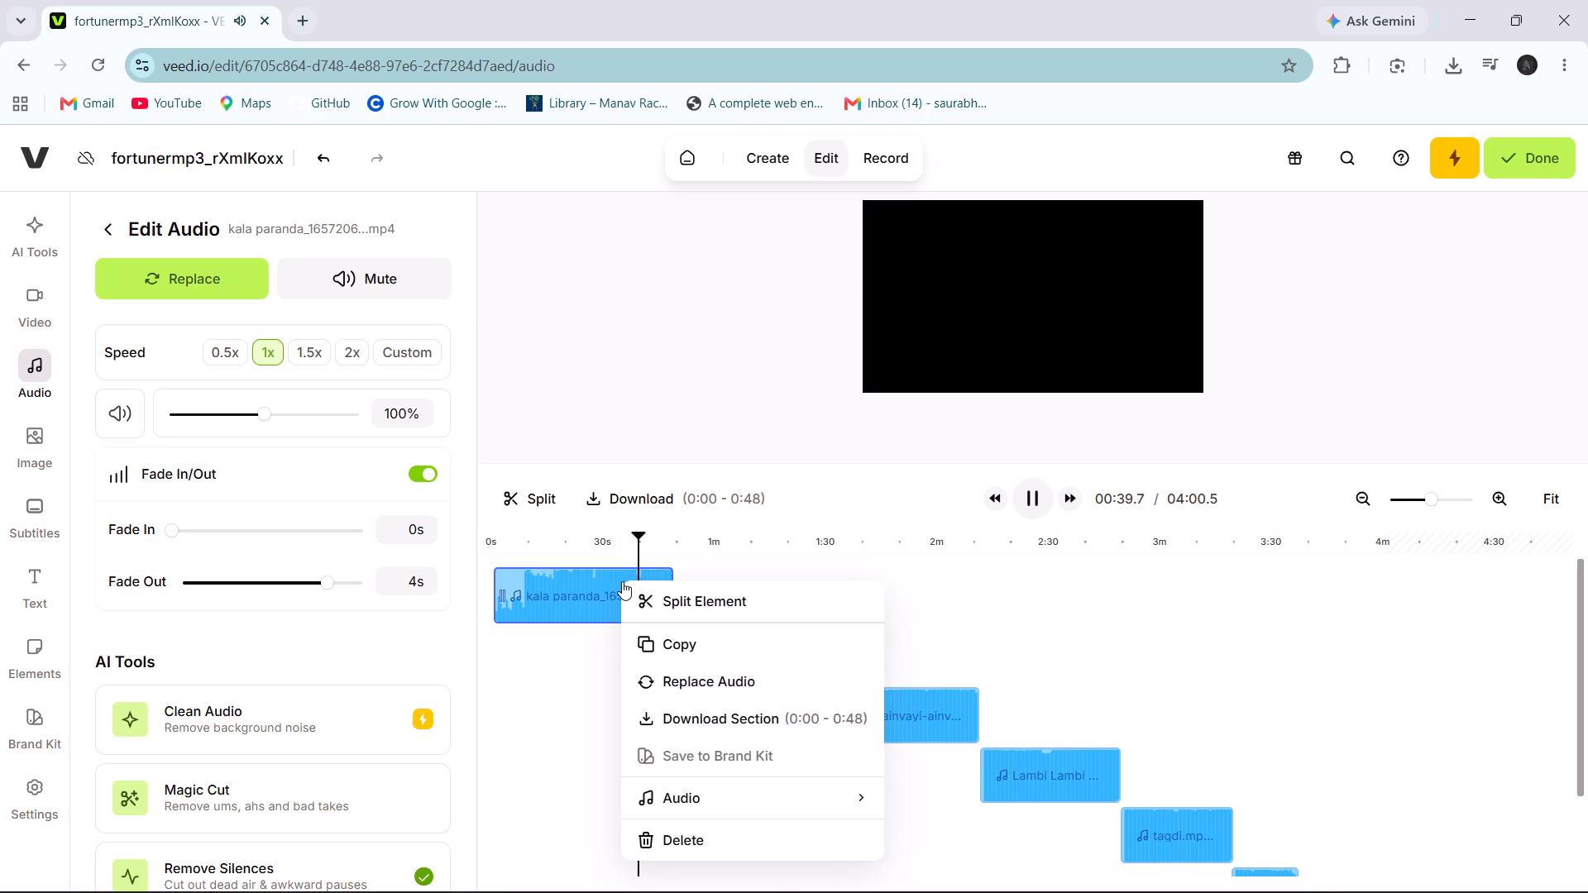
{"action": "left_click", "coordinate": [622, 581], "text": "ctrl"}
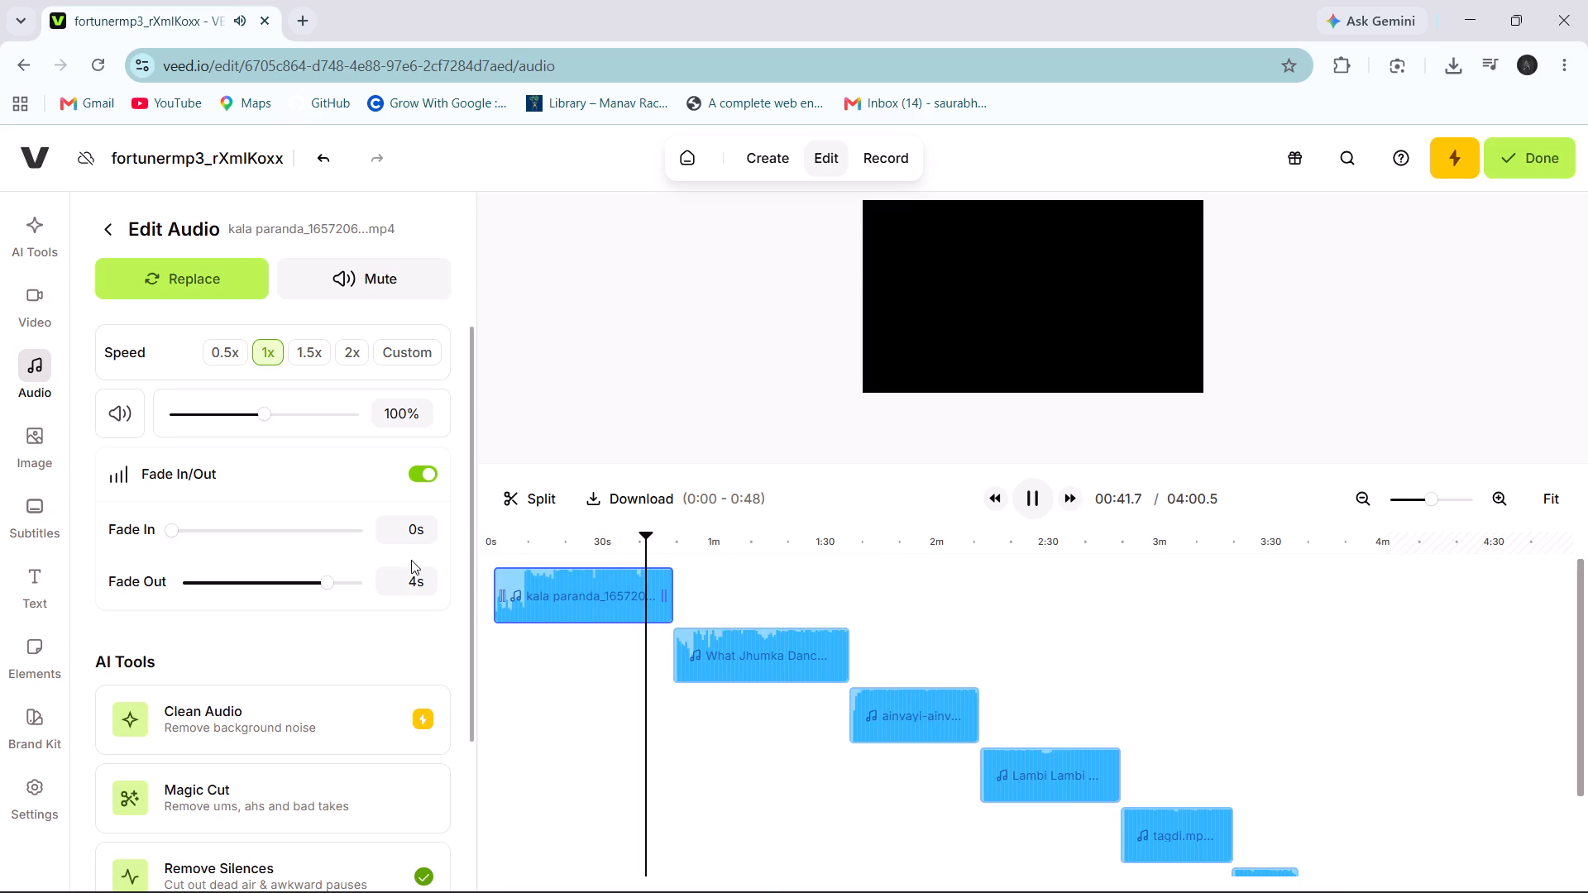
{"action": "left_click", "coordinate": [736, 661], "text": "ctrl"}
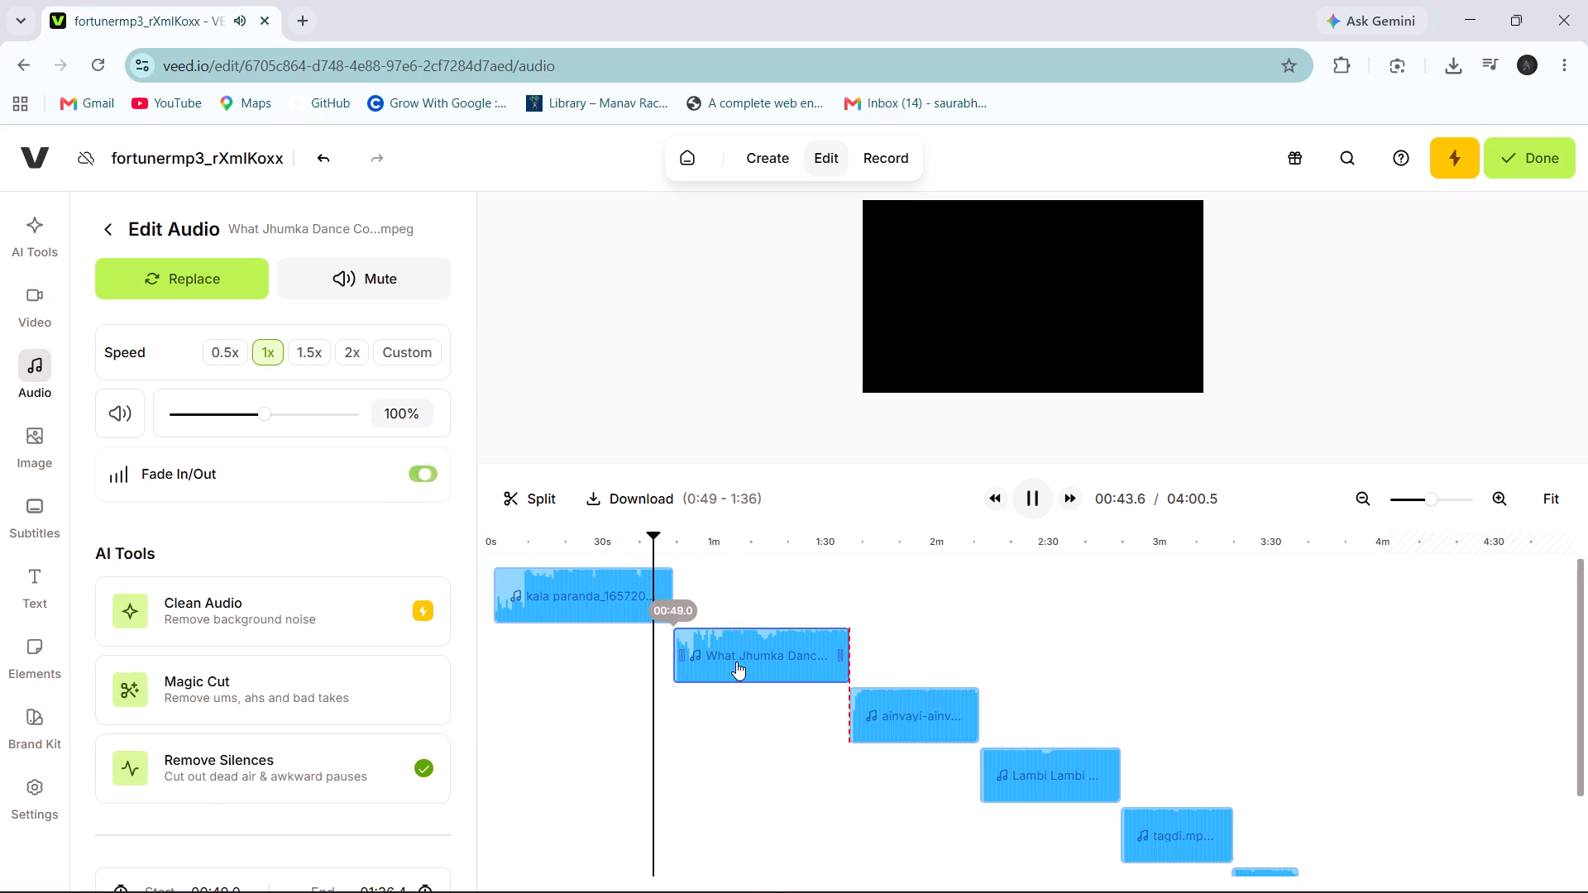
{"action": "left_click", "coordinate": [610, 591], "text": "ctrl"}
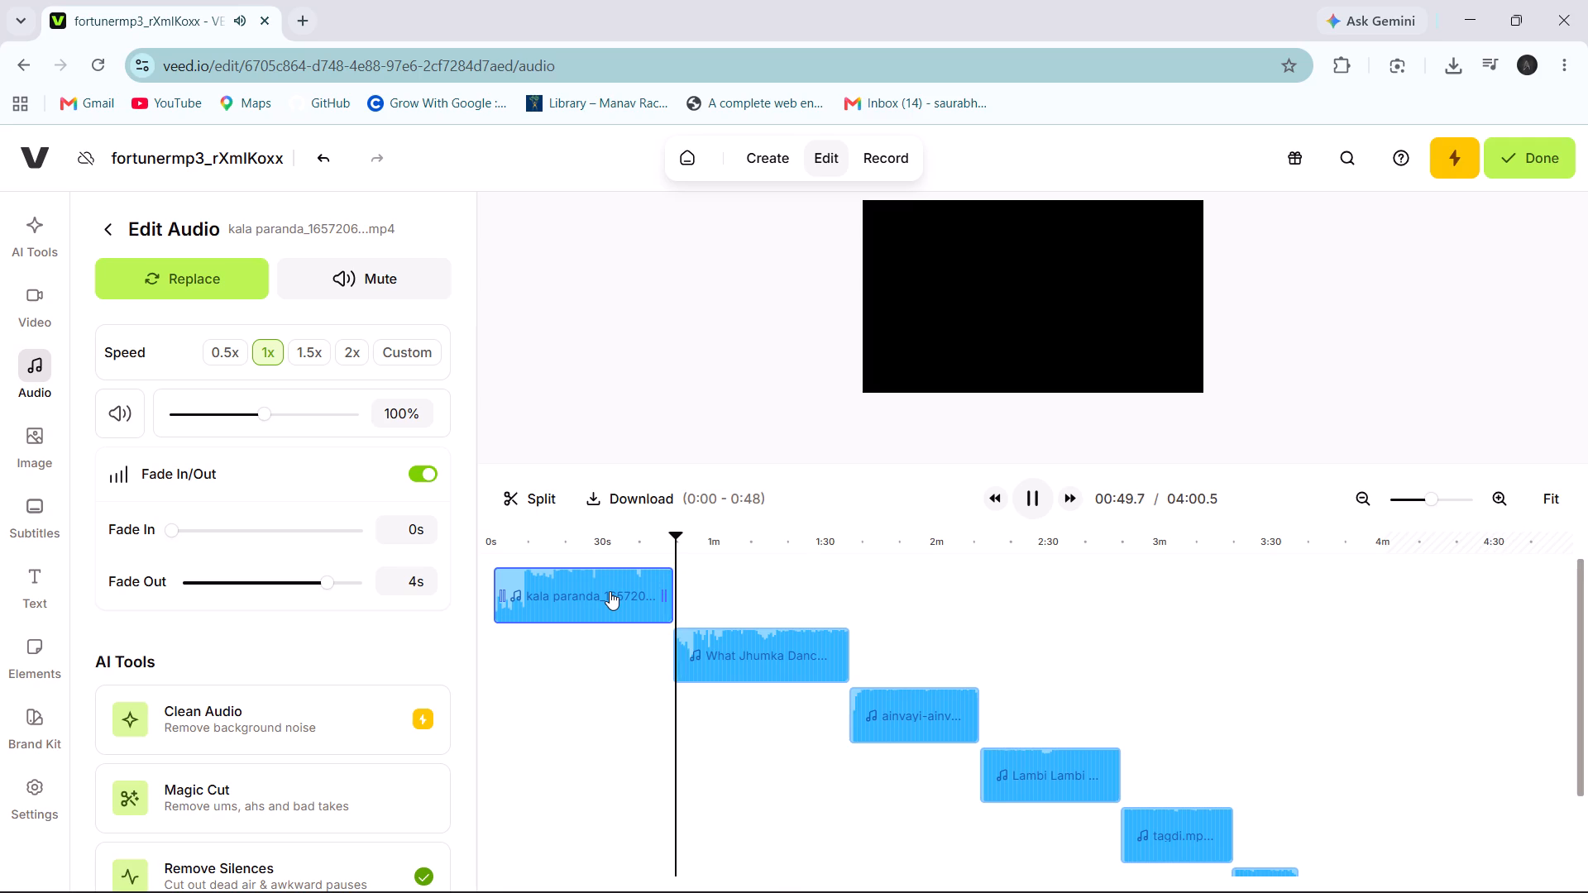
Turn on fade in/out for the What Jhumka clip and set its fade-in to 4 s.
{"action": "left_click", "coordinate": [750, 672], "text": "ctrl"}
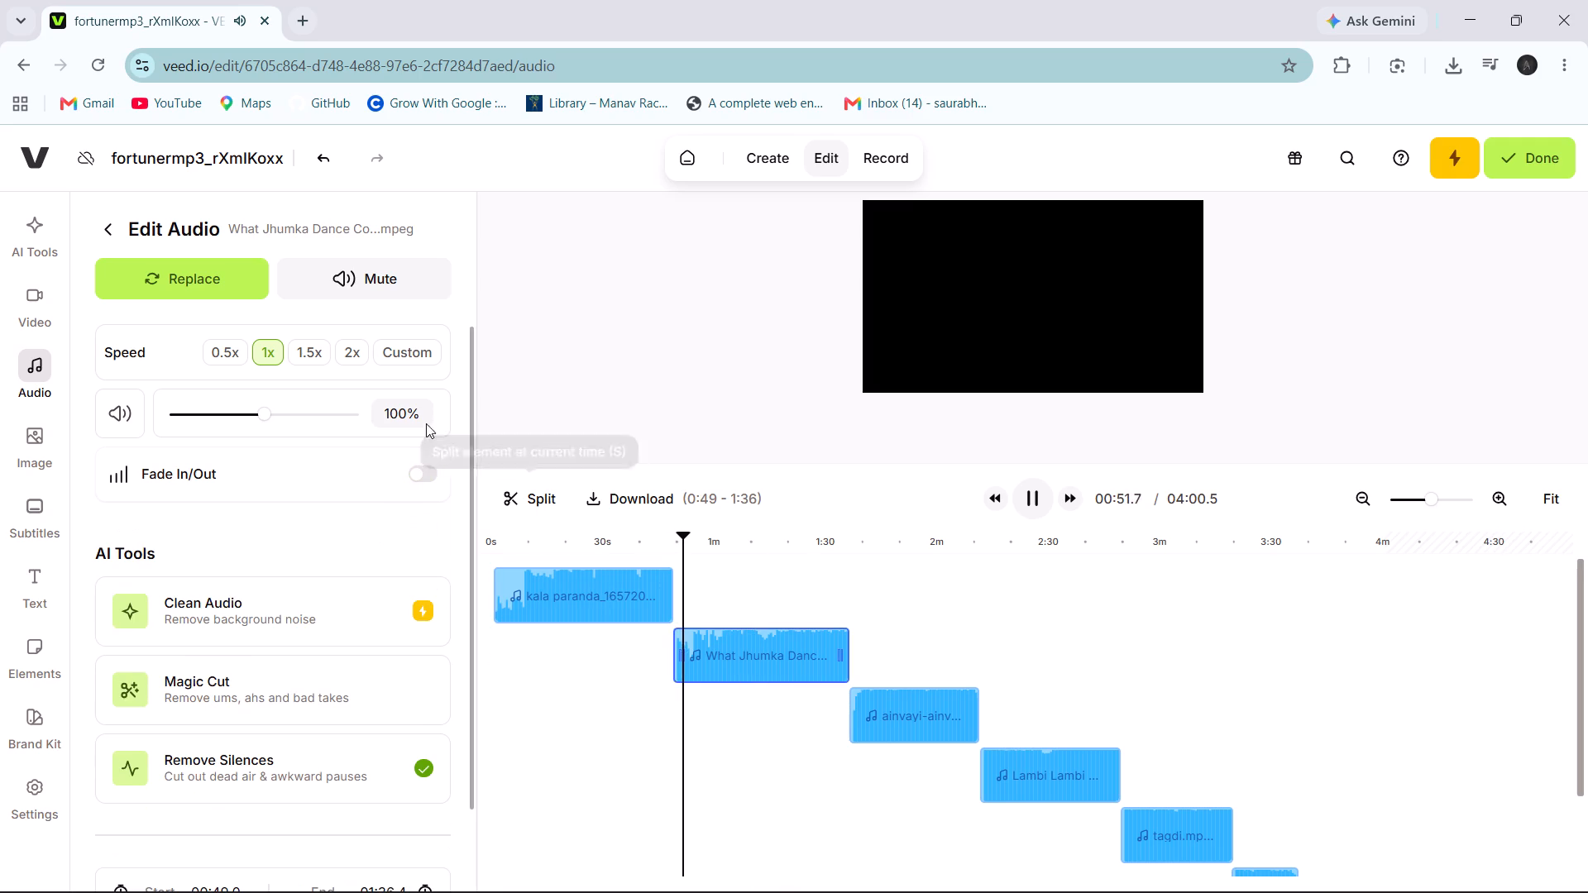
{"action": "left_click", "coordinate": [415, 475], "text": "ctrl"}
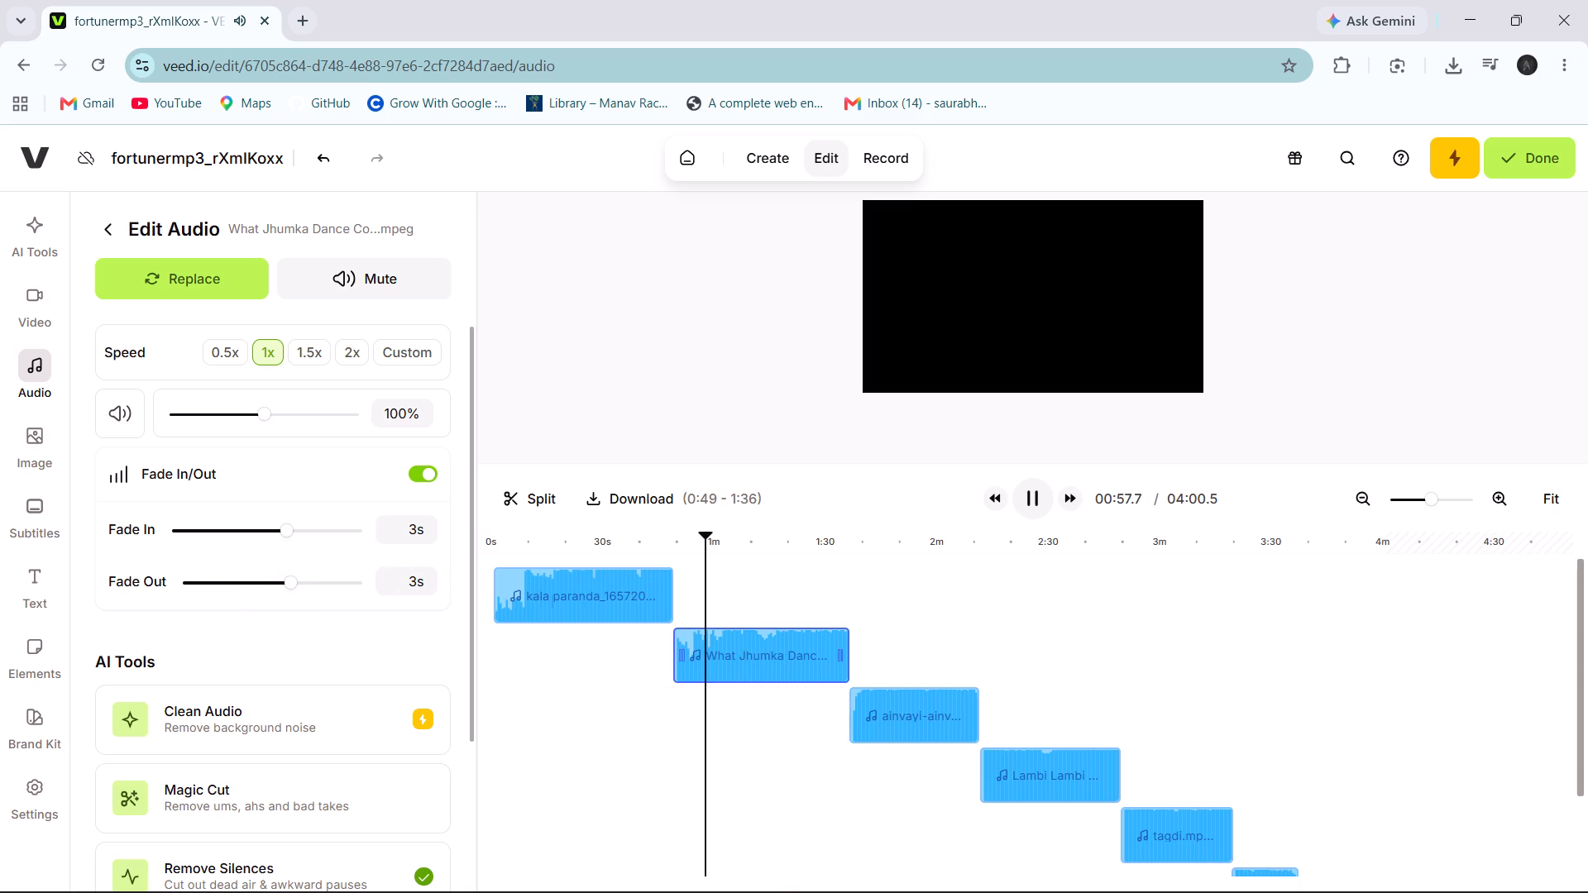
{"action": "left_click_drag", "start_coordinate": [714, 537], "coordinate": [680, 538], "text": "ctrl"}
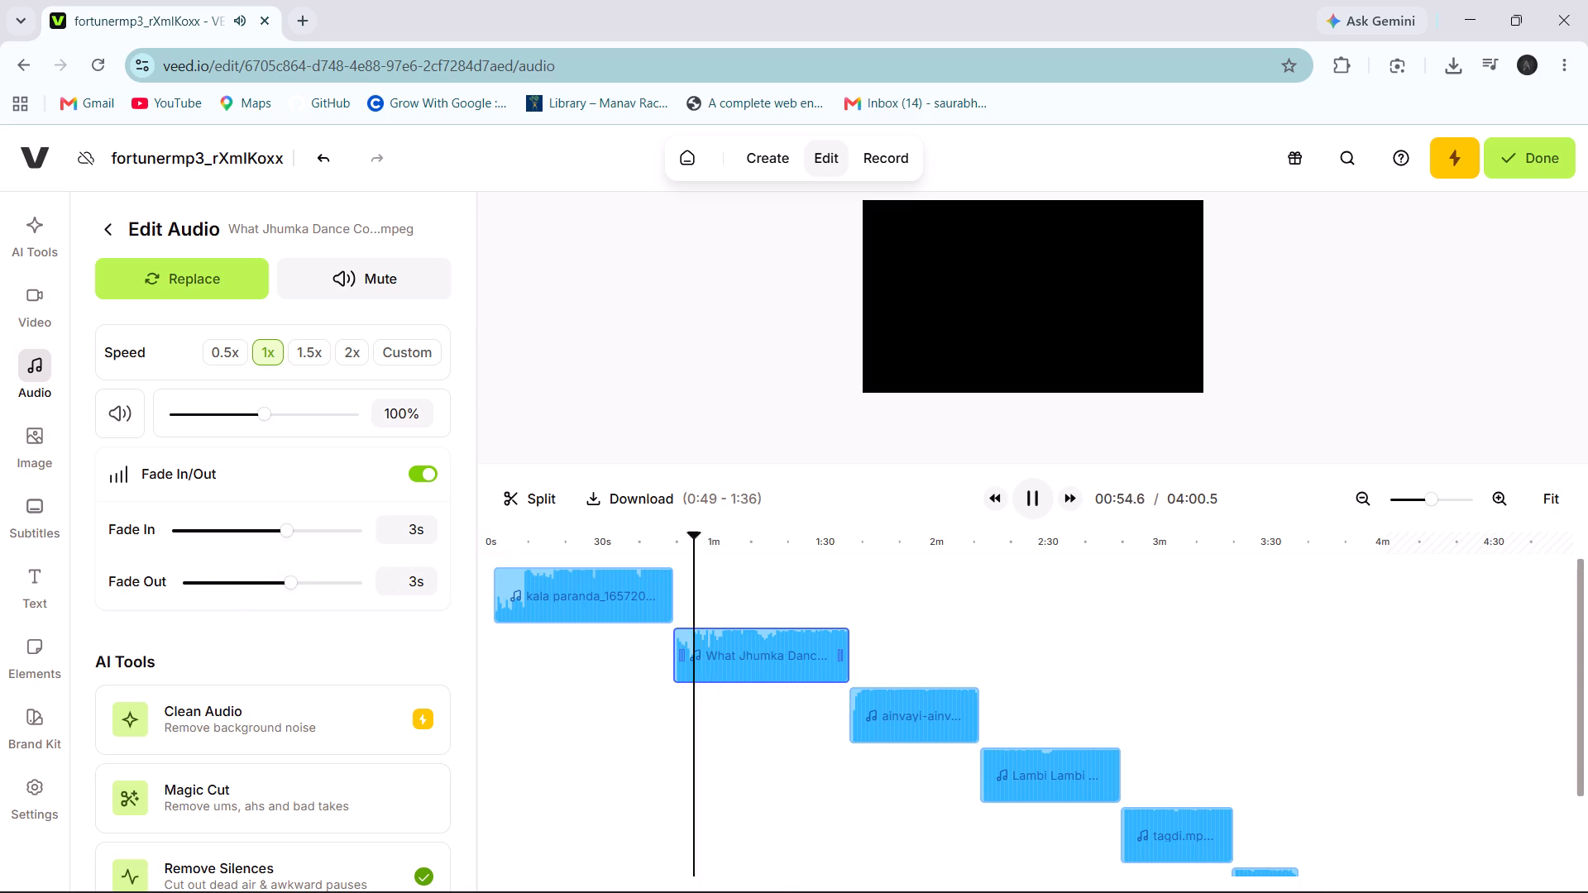
{"action": "left_click_drag", "start_coordinate": [680, 538], "coordinate": [656, 537], "text": "ctrl"}
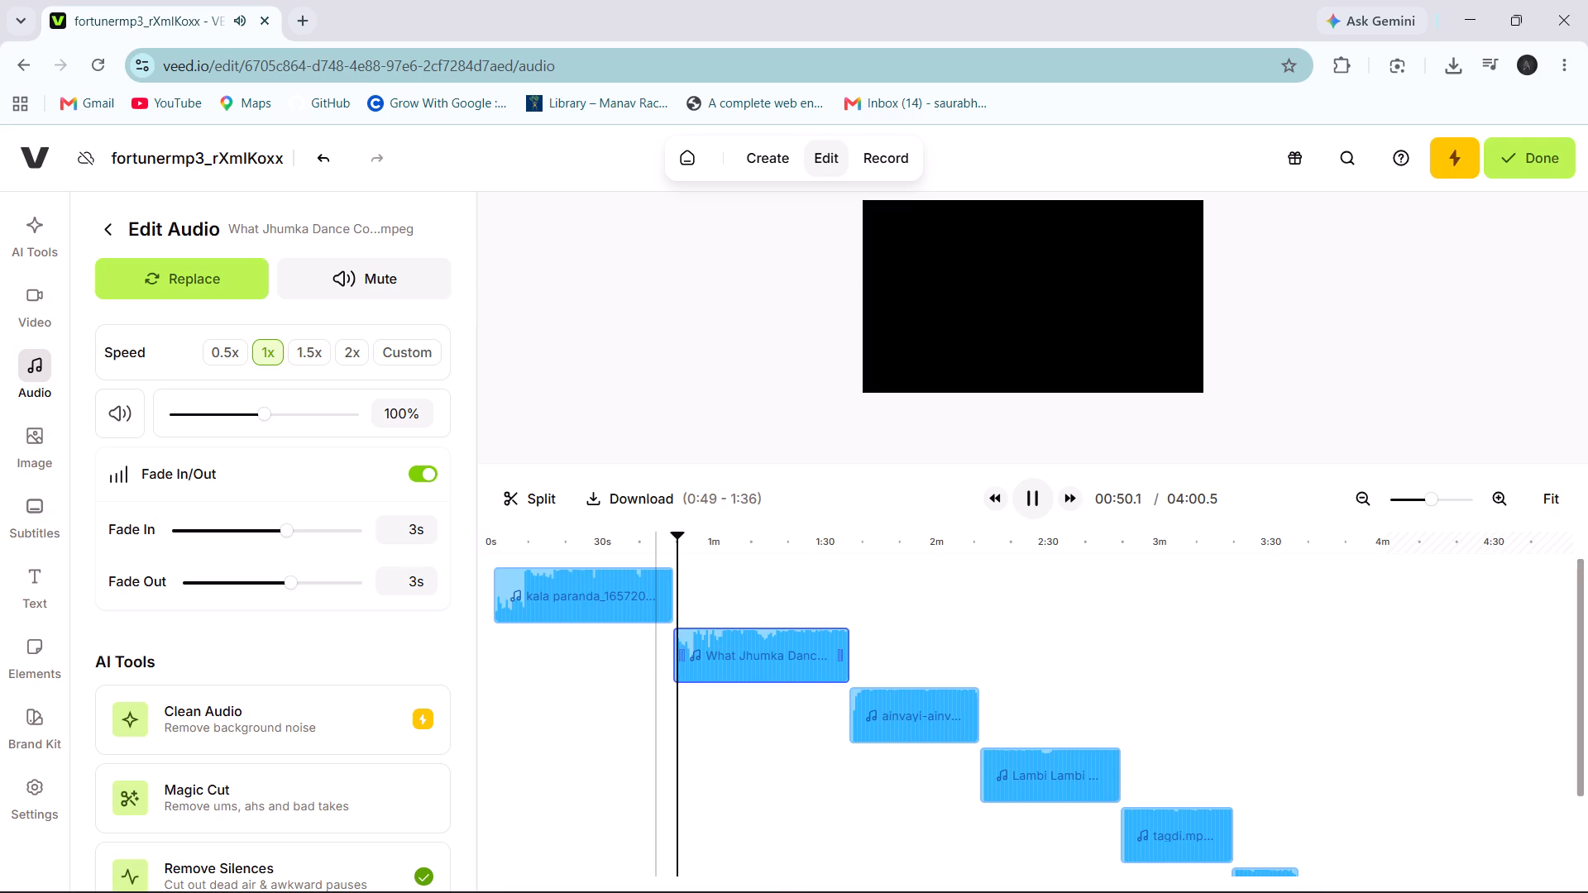
{"action": "left_click", "coordinate": [416, 530], "text": "ctrl"}
{"action": "key", "text": "Right"}
{"action": "key", "text": "BackSpace"}
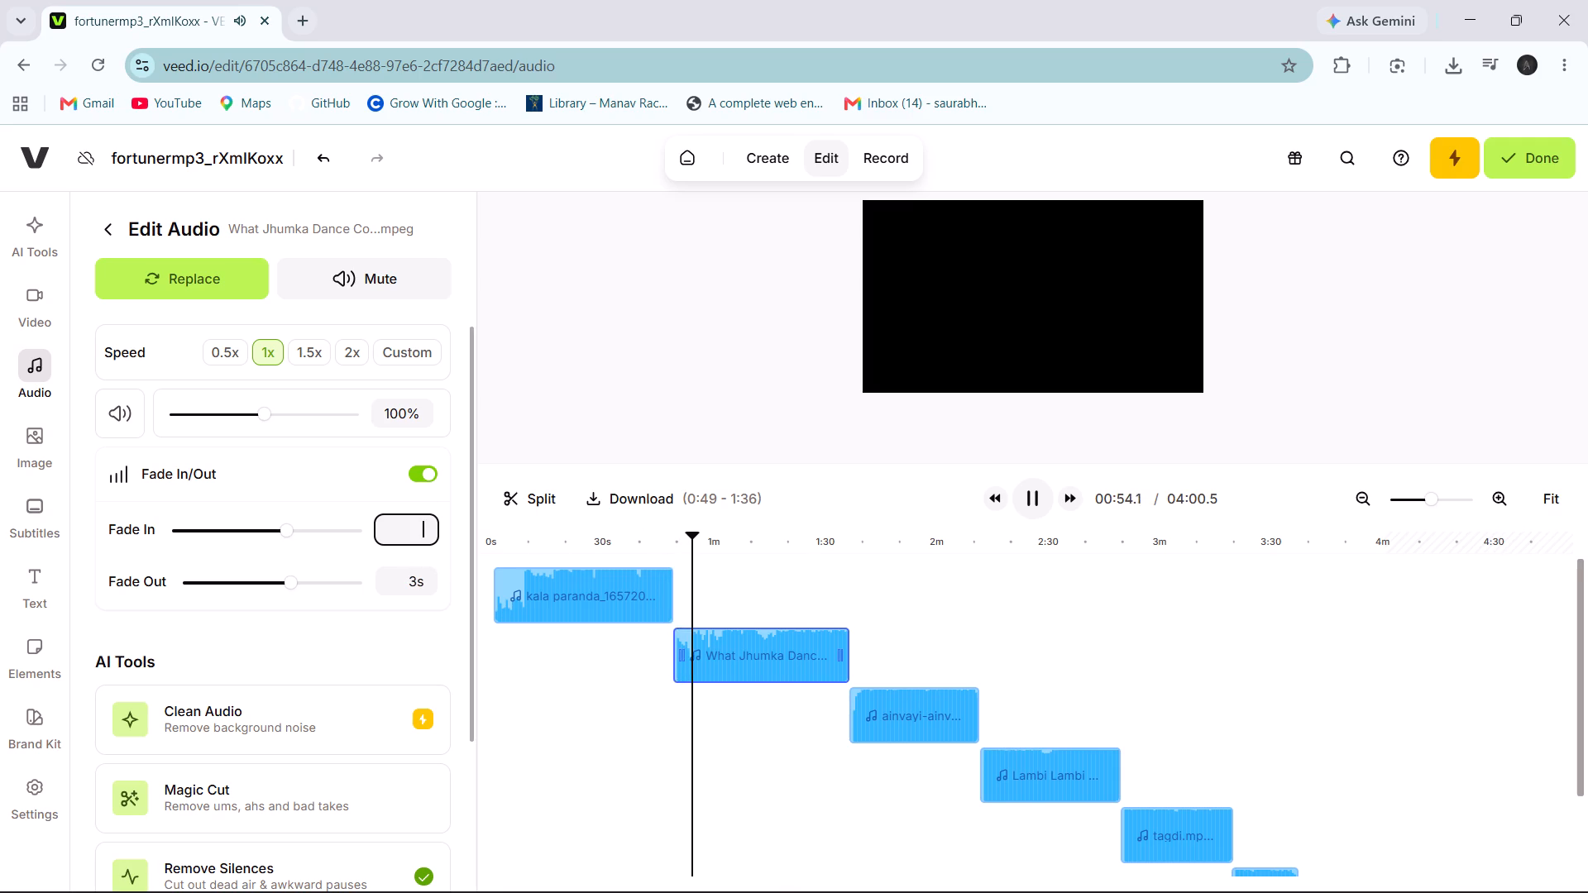
{"action": "key", "text": "4"}
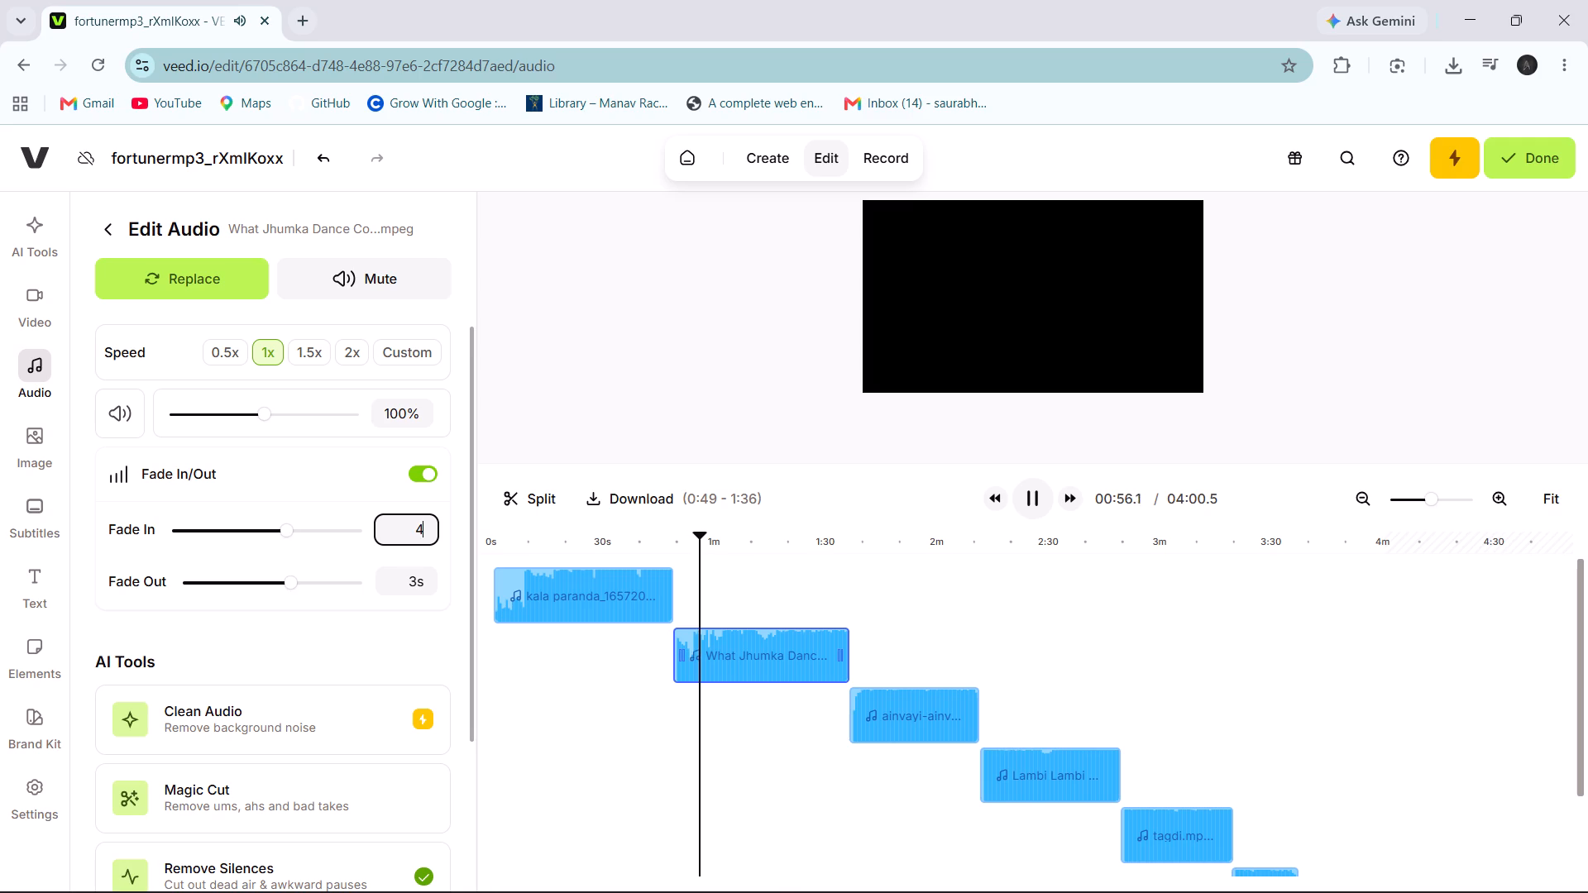
{"action": "key", "text": "Return"}
Replay the transition from kala paranda to What Jhumka, starting from about 0:41.
{"action": "left_click_drag", "start_coordinate": [711, 538], "coordinate": [643, 542], "text": "ctrl"}
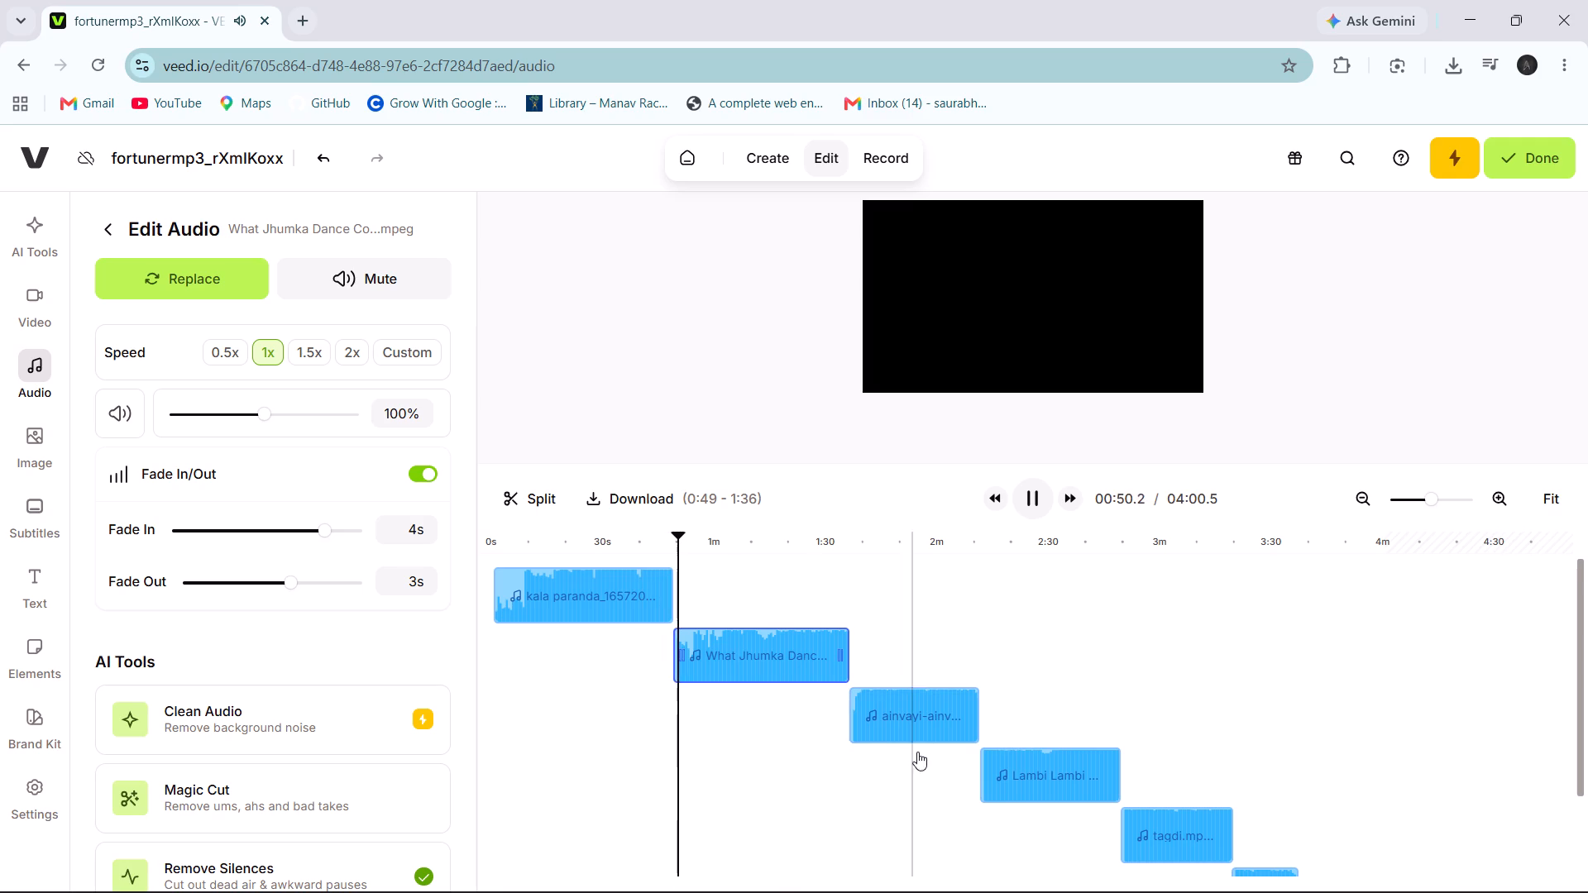
{"action": "scroll", "coordinate": [904, 795], "scroll_direction": "left", "scroll_amount": 1, "text": "ctrl"}
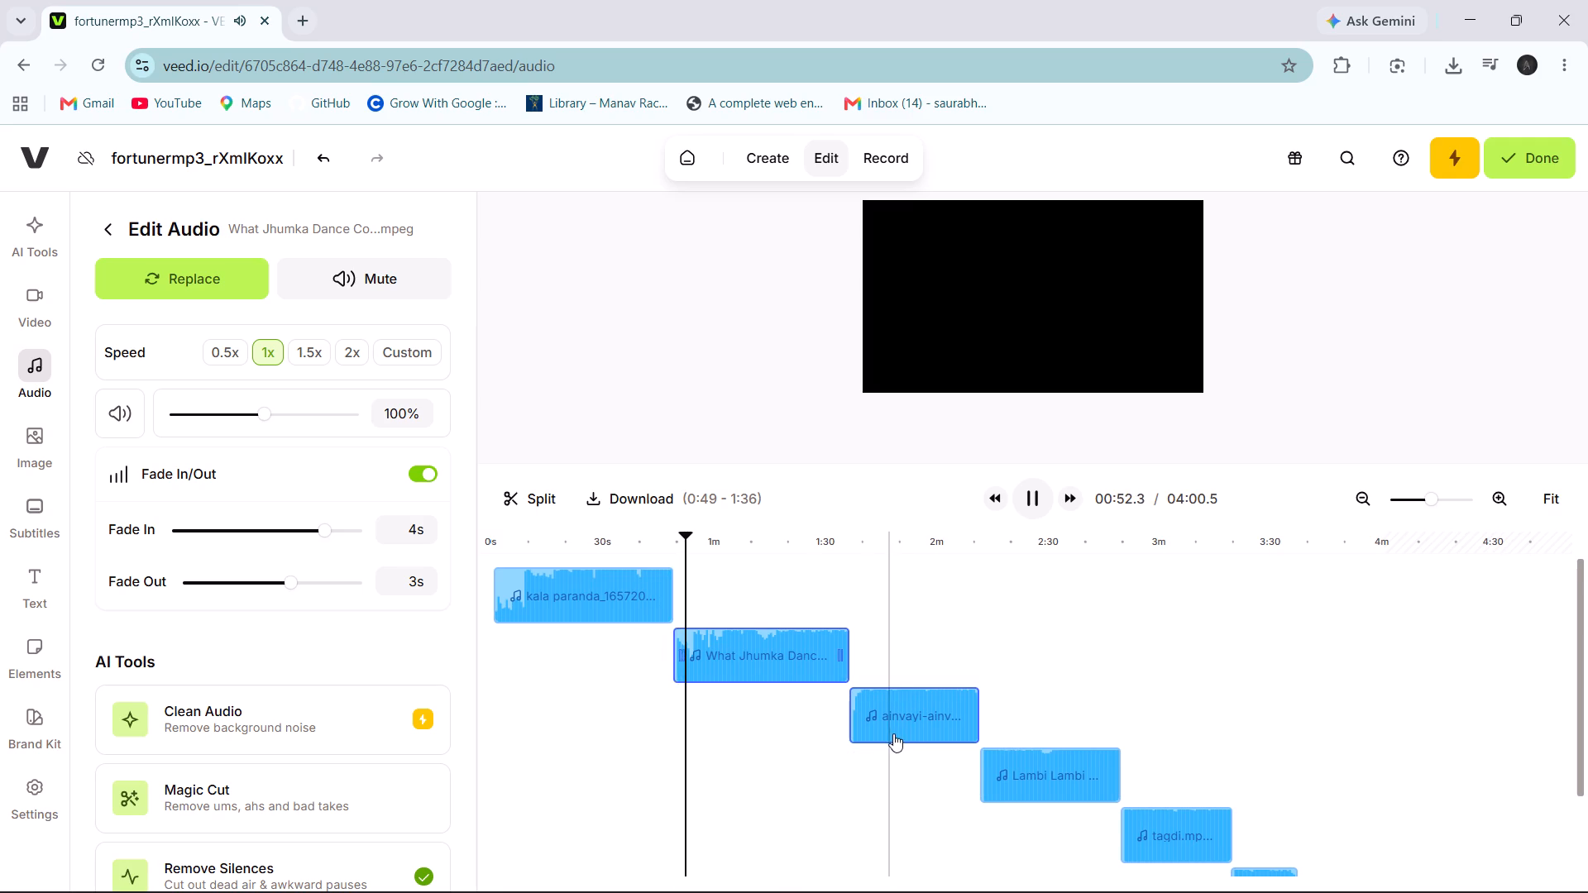
Turn on fade in/out for the ainvayi-ainvayi clip and play the transition into it from about 1:30.
{"action": "left_click", "coordinate": [906, 725], "text": "ctrl"}
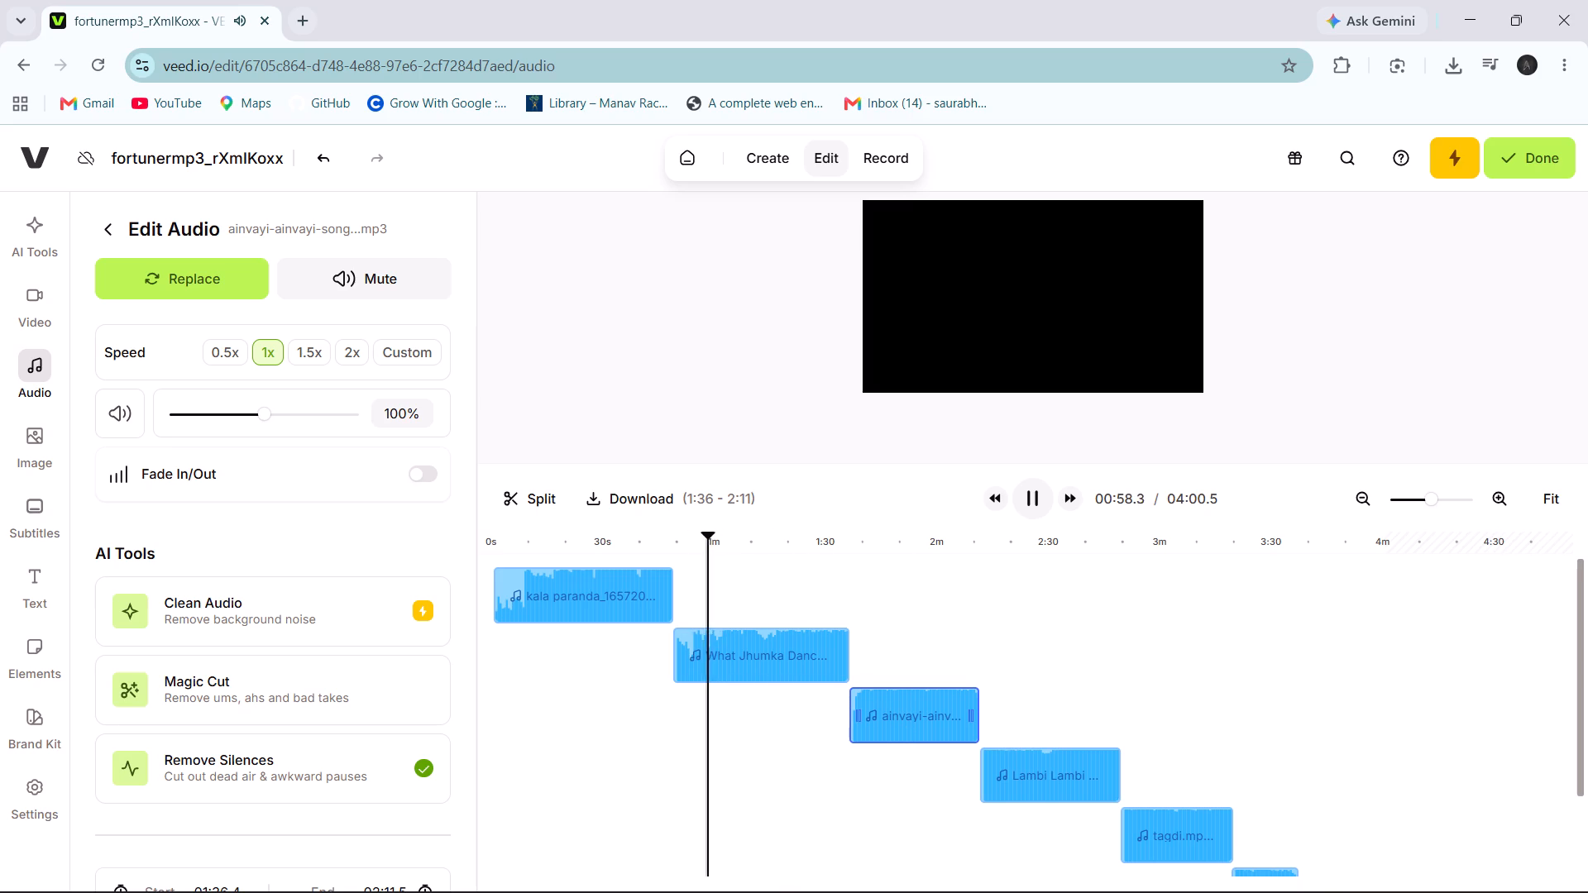
{"action": "left_click_drag", "start_coordinate": [712, 538], "coordinate": [825, 549], "text": "ctrl"}
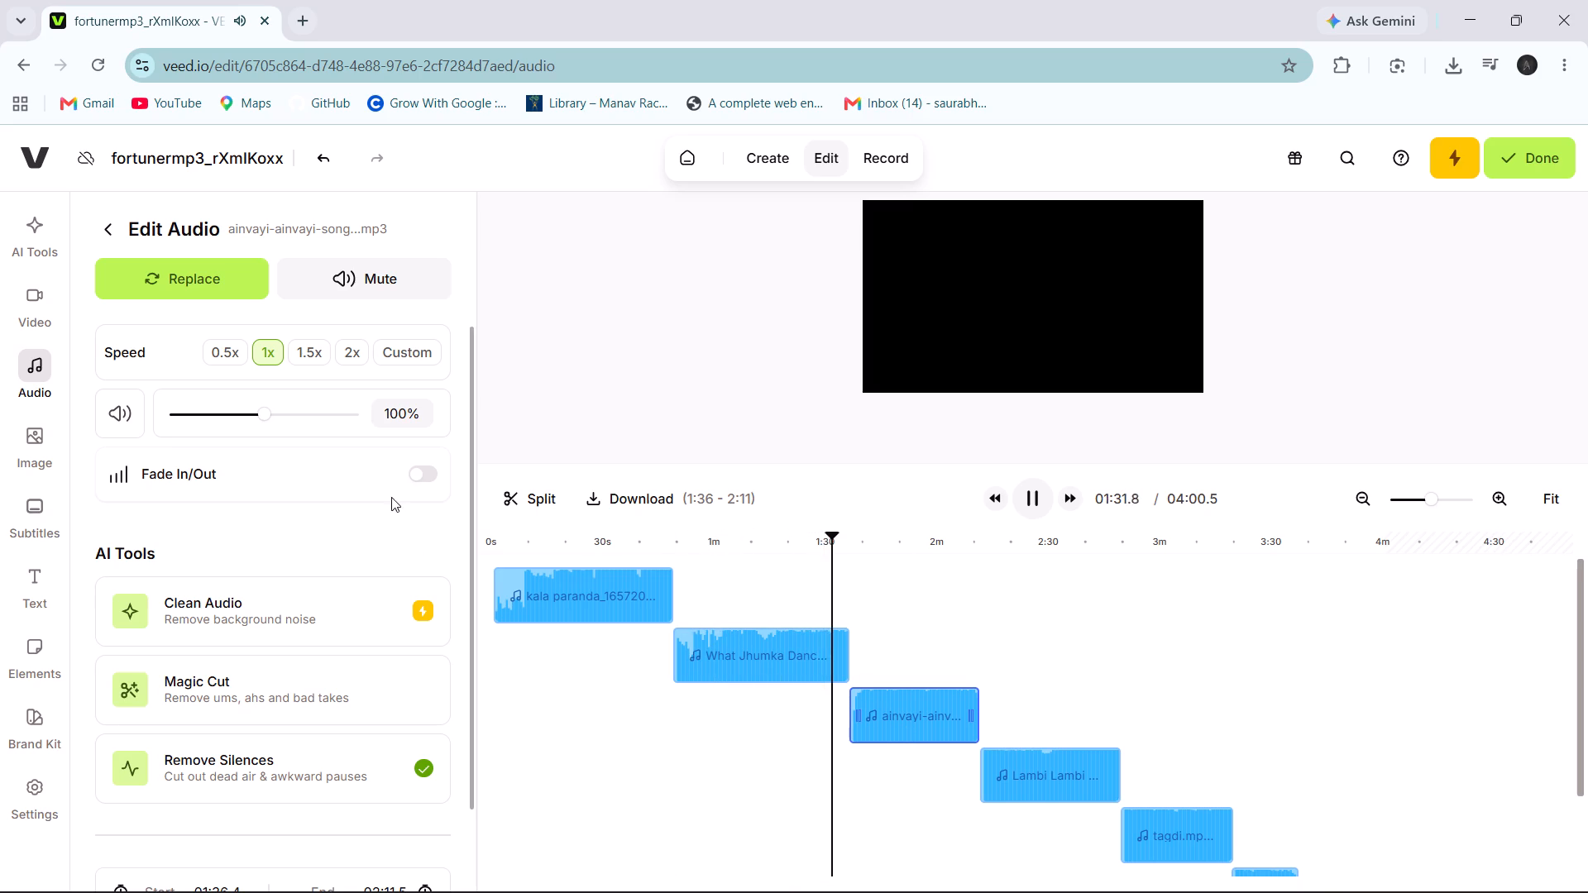
{"action": "left_click", "coordinate": [429, 474], "text": "ctrl"}
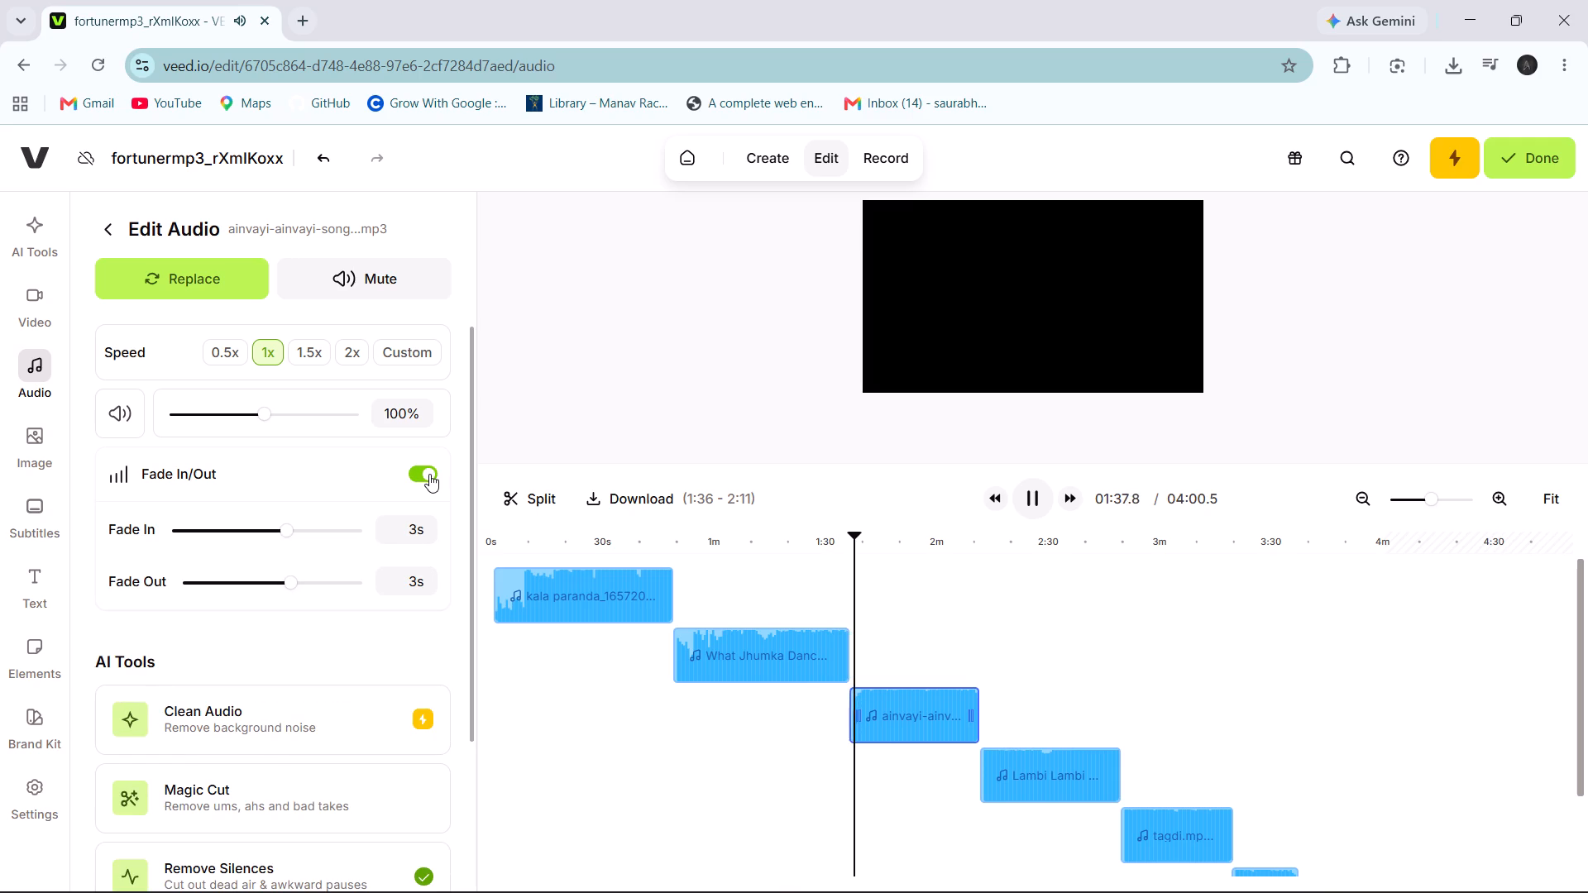
Compare the fade settings of the ainvayi-ainvayi and What Jhumka clips and inspect the point where they meet.
{"action": "left_click", "coordinate": [902, 714], "text": "ctrl"}
{"action": "left_click", "coordinate": [827, 653], "text": "ctrl"}
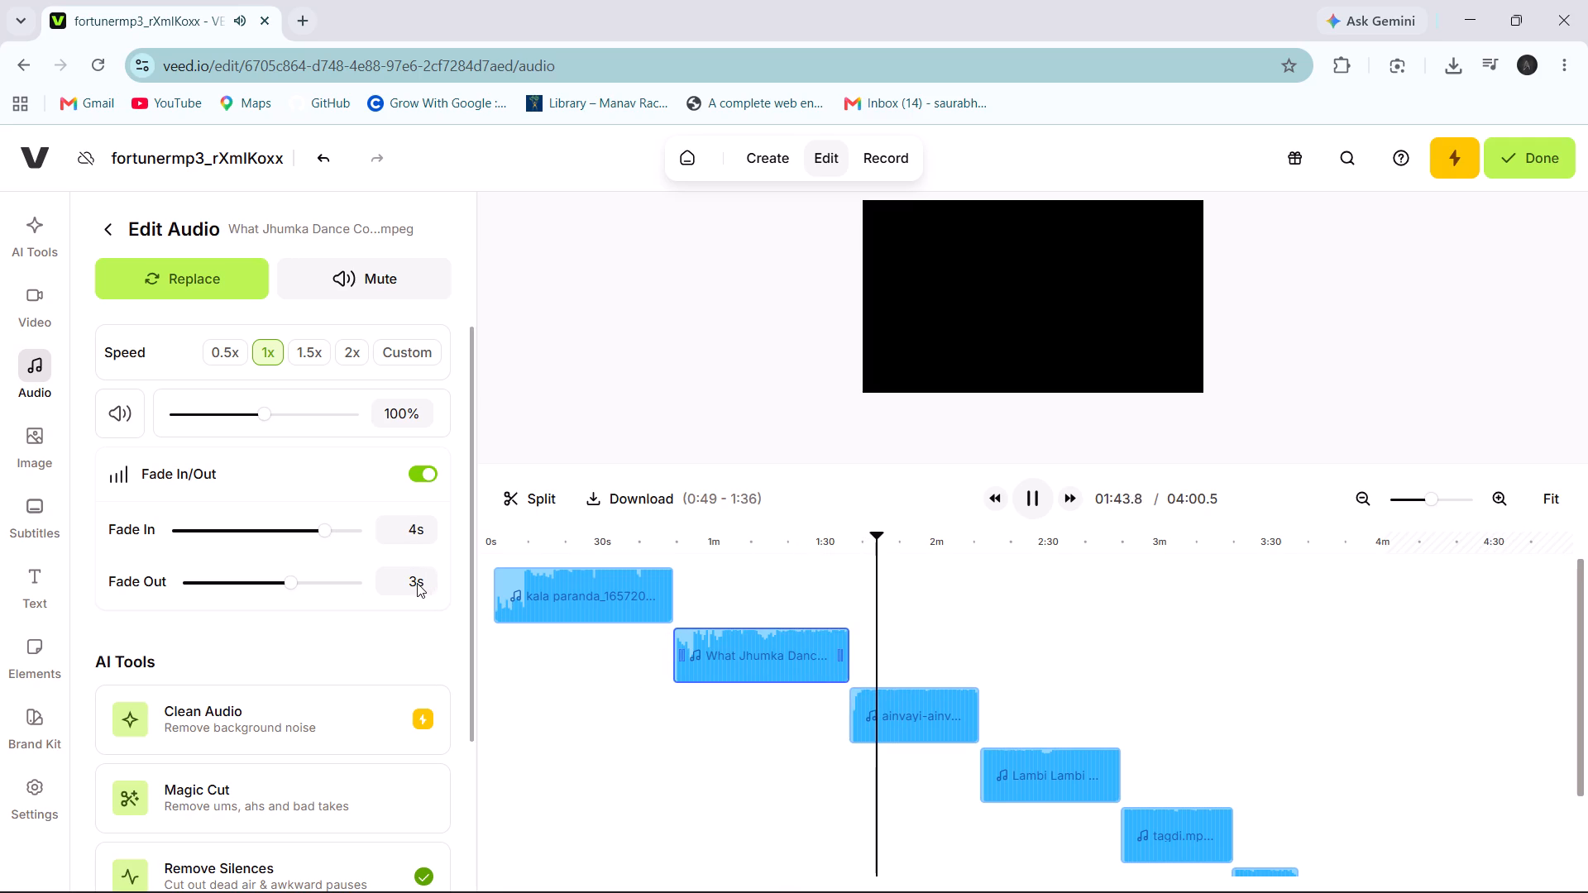
{"action": "scroll", "coordinate": [1002, 781], "scroll_direction": "left", "scroll_amount": 1, "text": "ctrl"}
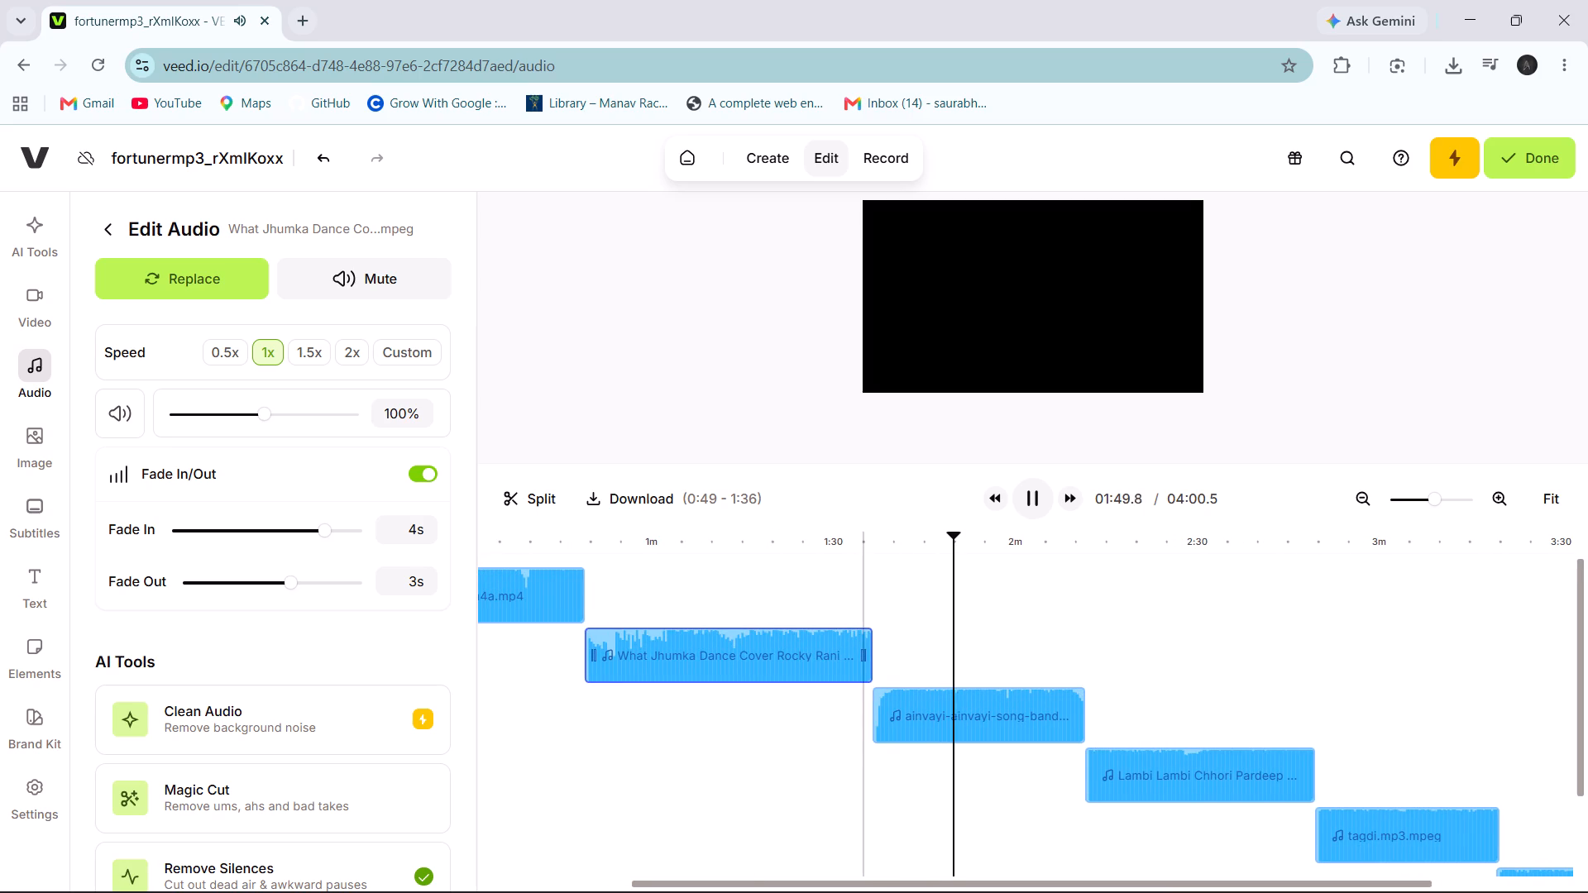
{"action": "left_click_drag", "start_coordinate": [863, 664], "coordinate": [871, 666], "text": "ctrl"}
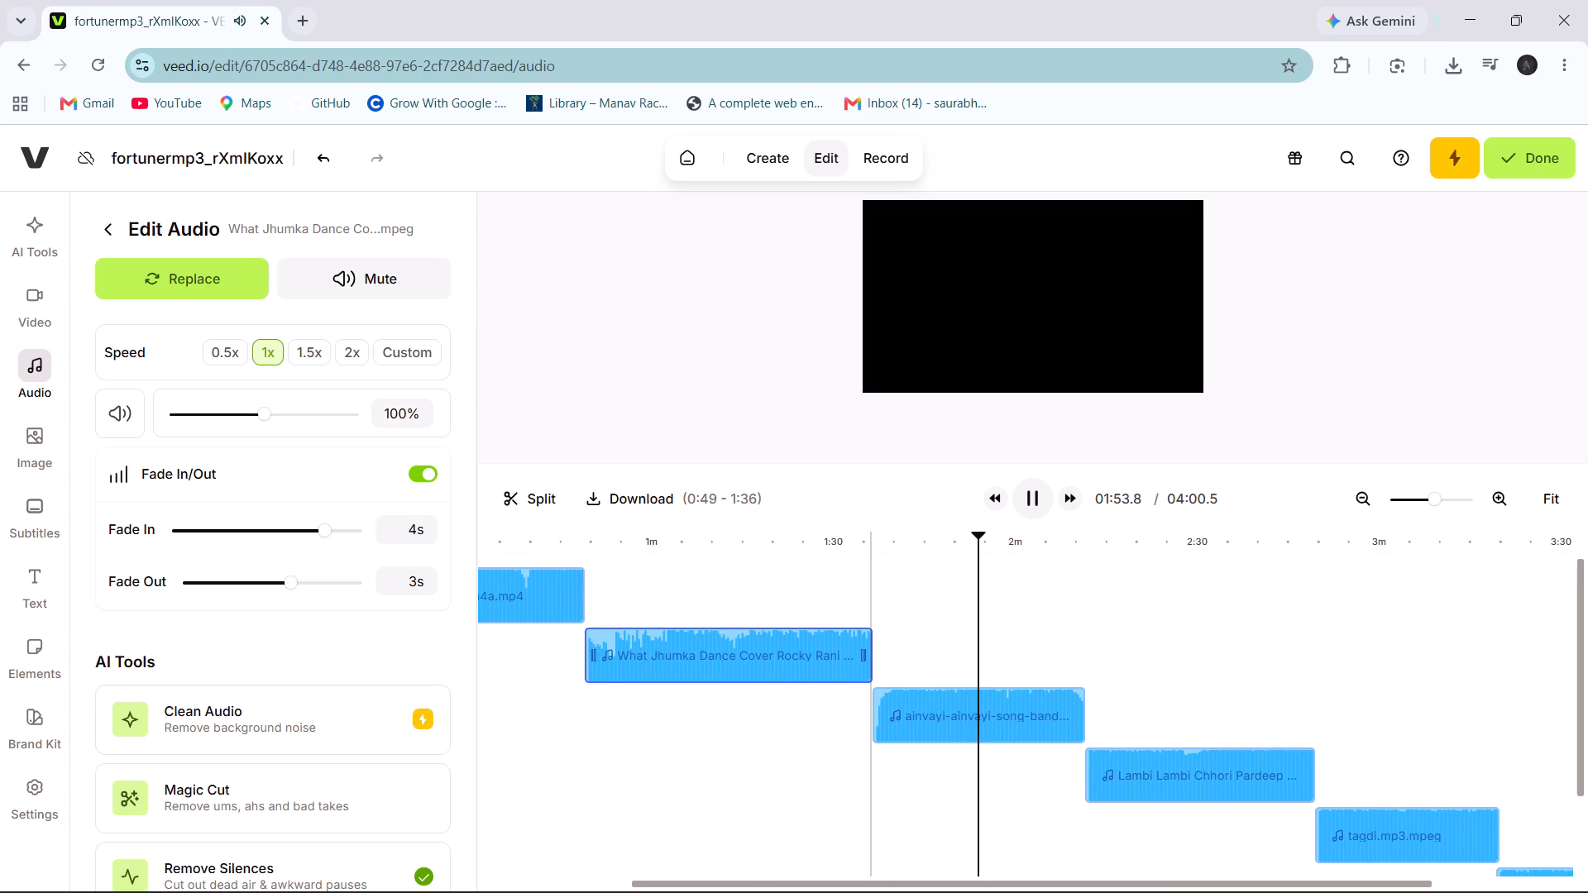
Turn on fade in/out for the Lambi Lambi Chhori clip.
{"action": "scroll", "coordinate": [1210, 766], "scroll_direction": "left", "scroll_amount": 2, "text": "ctrl"}
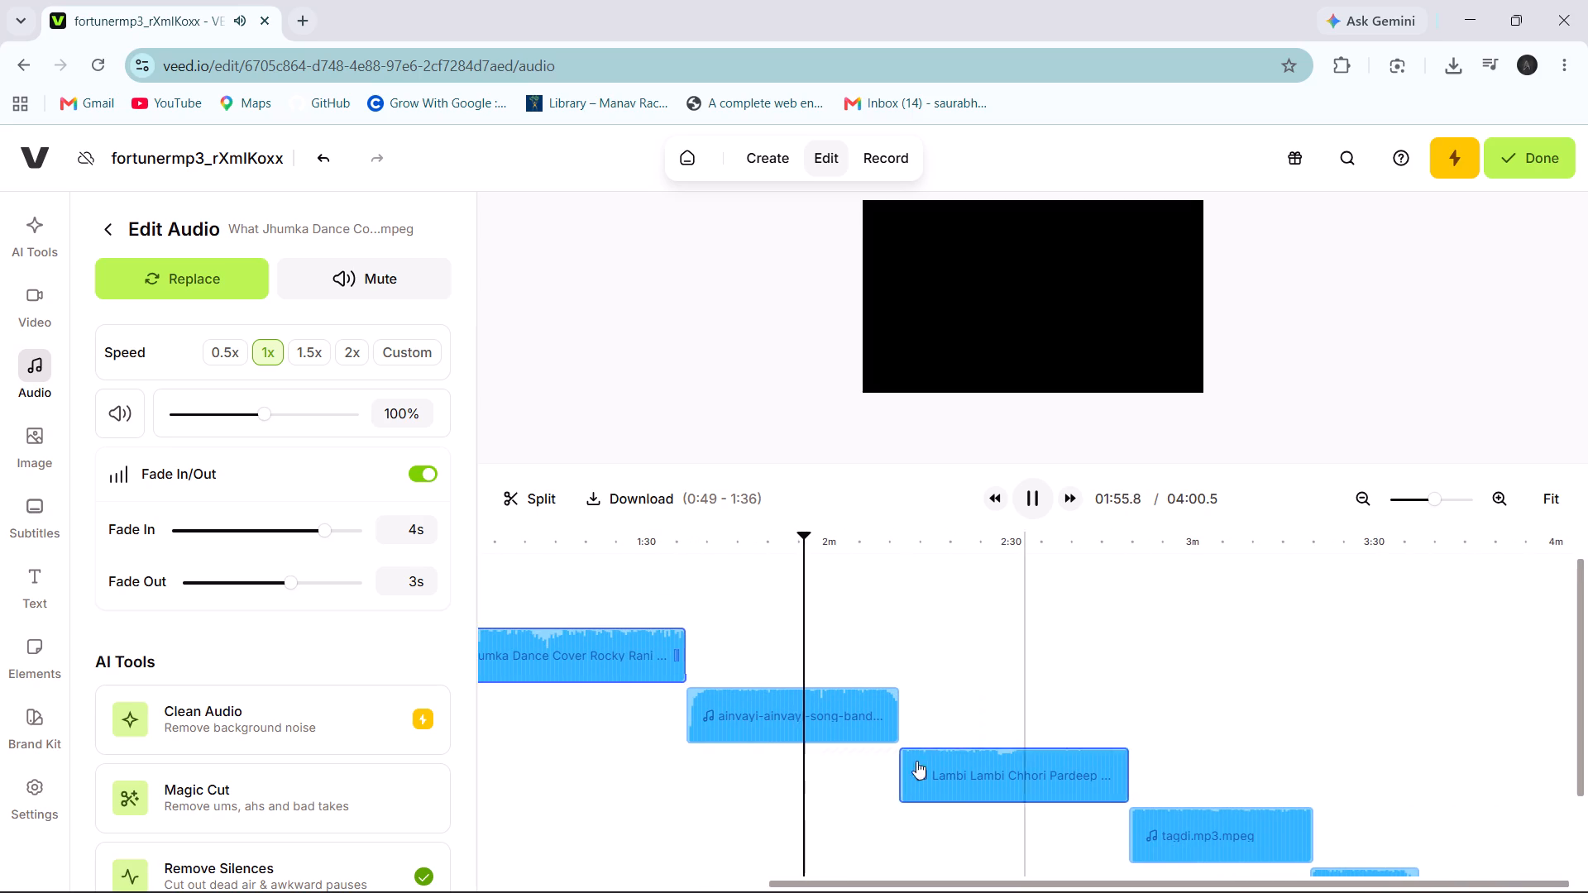
{"action": "left_click", "coordinate": [966, 775], "text": "ctrl"}
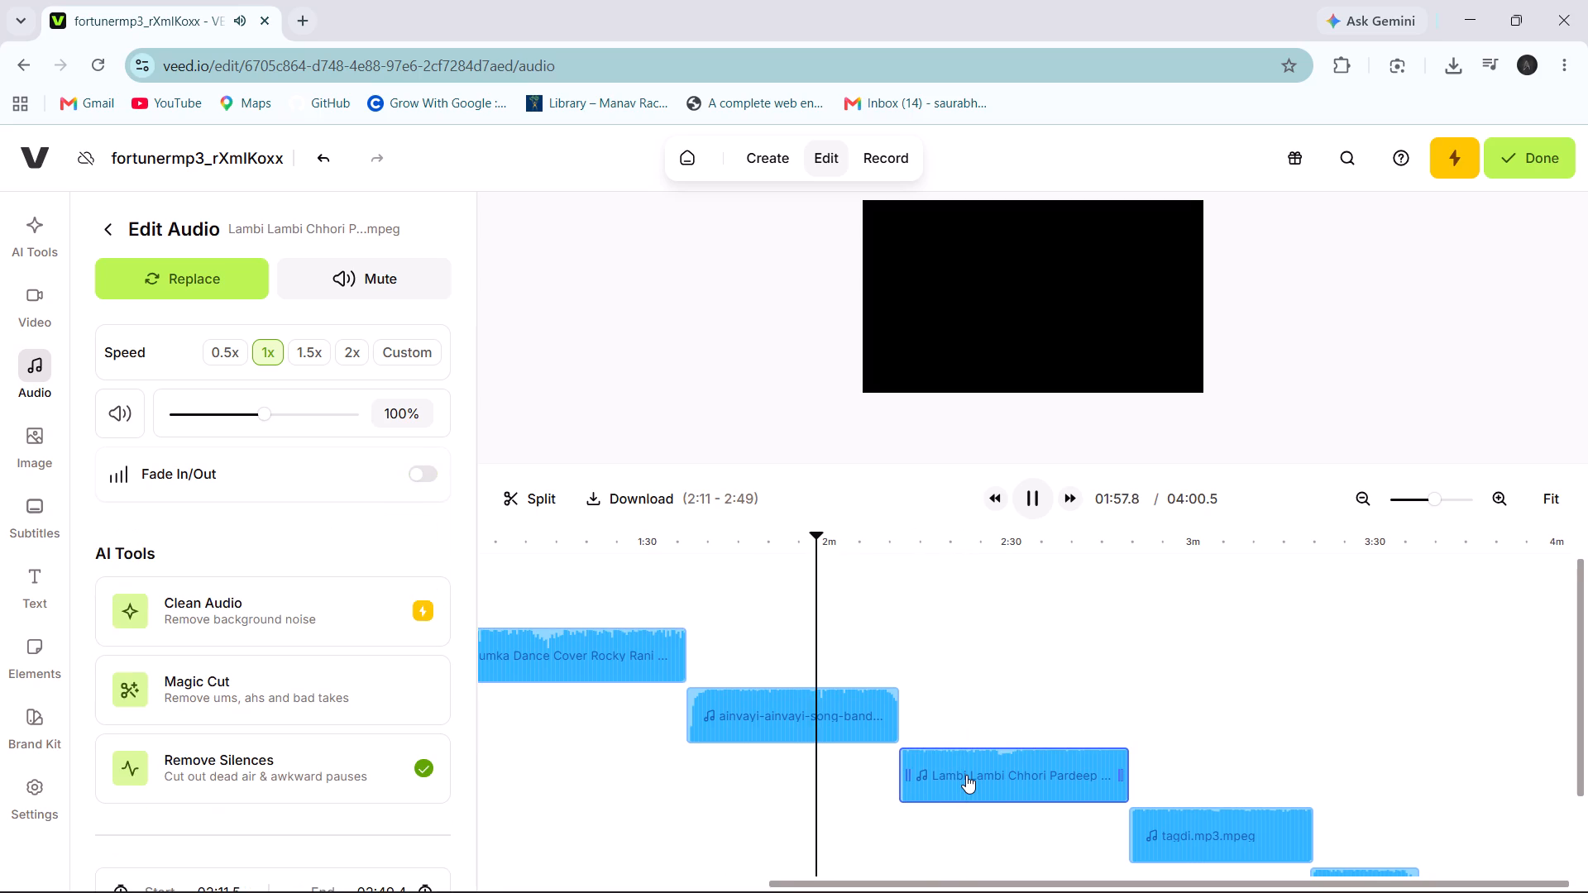
{"action": "left_click", "coordinate": [429, 472], "text": "ctrl"}
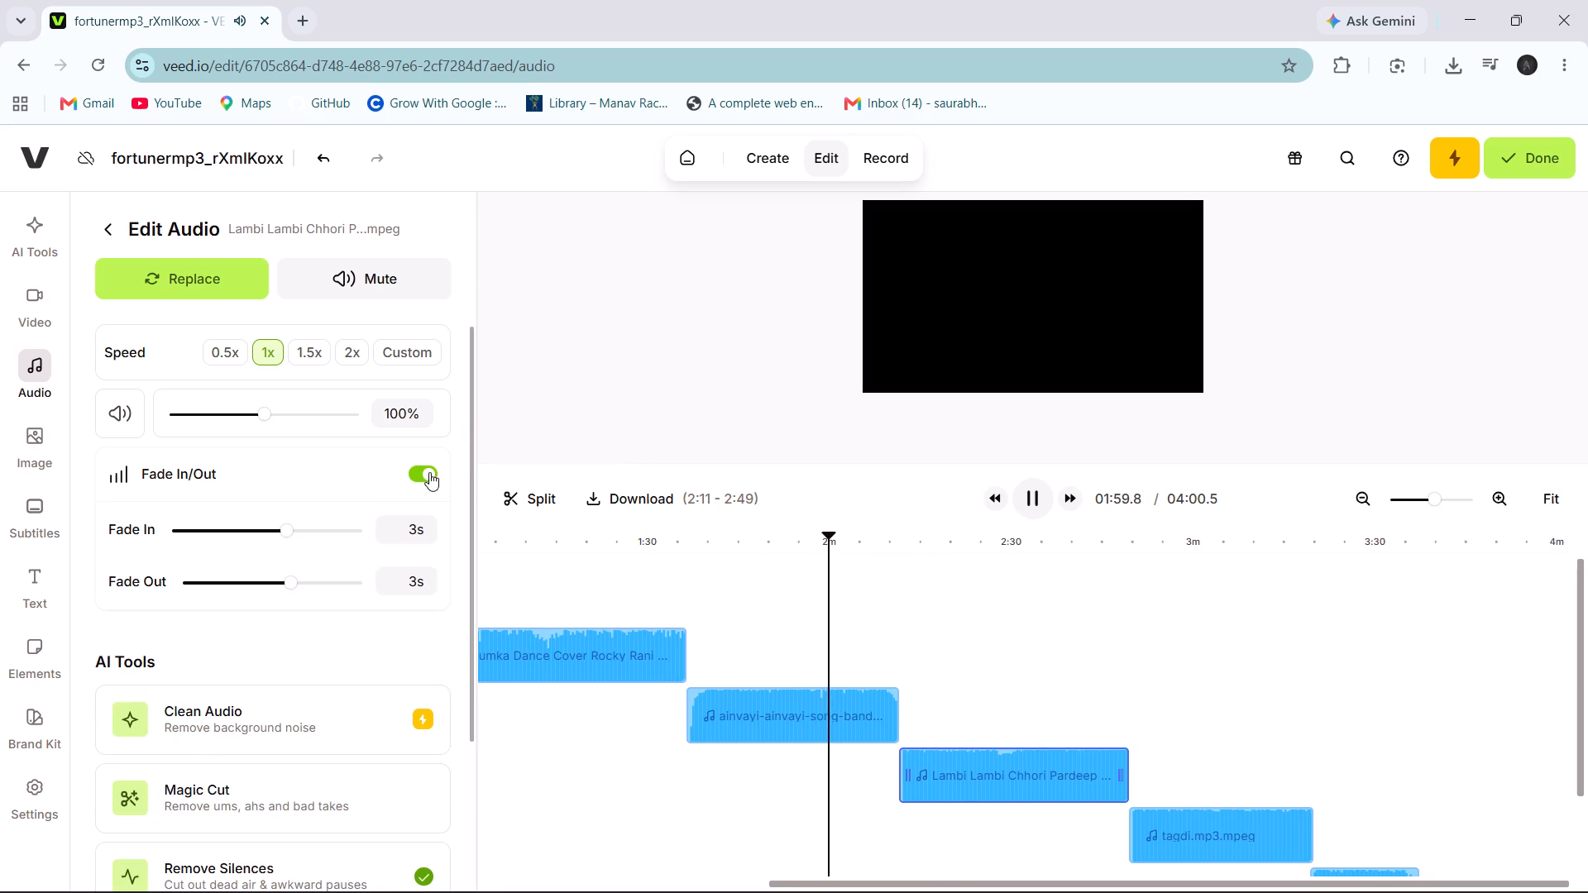
Look through the Lambi Lambi Chhori clip's audio settings and the remaining clips while the mix plays through that song.
{"action": "scroll", "coordinate": [335, 673], "scroll_direction": "down", "scroll_amount": 1, "text": "ctrl"}
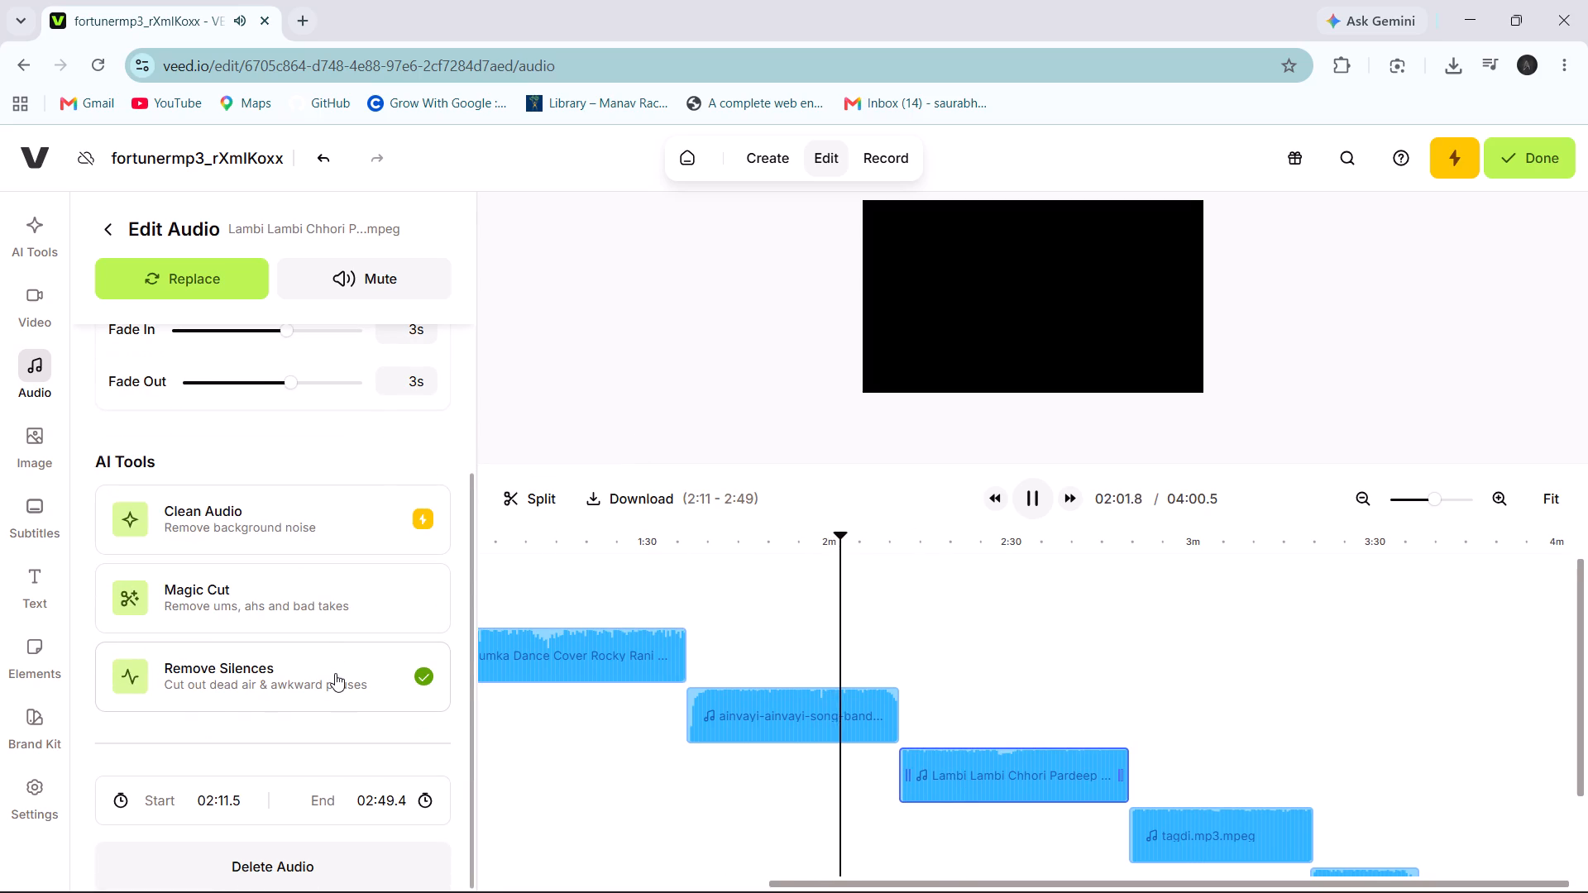
{"action": "scroll", "coordinate": [335, 673], "scroll_direction": "right", "scroll_amount": 1, "text": "ctrl"}
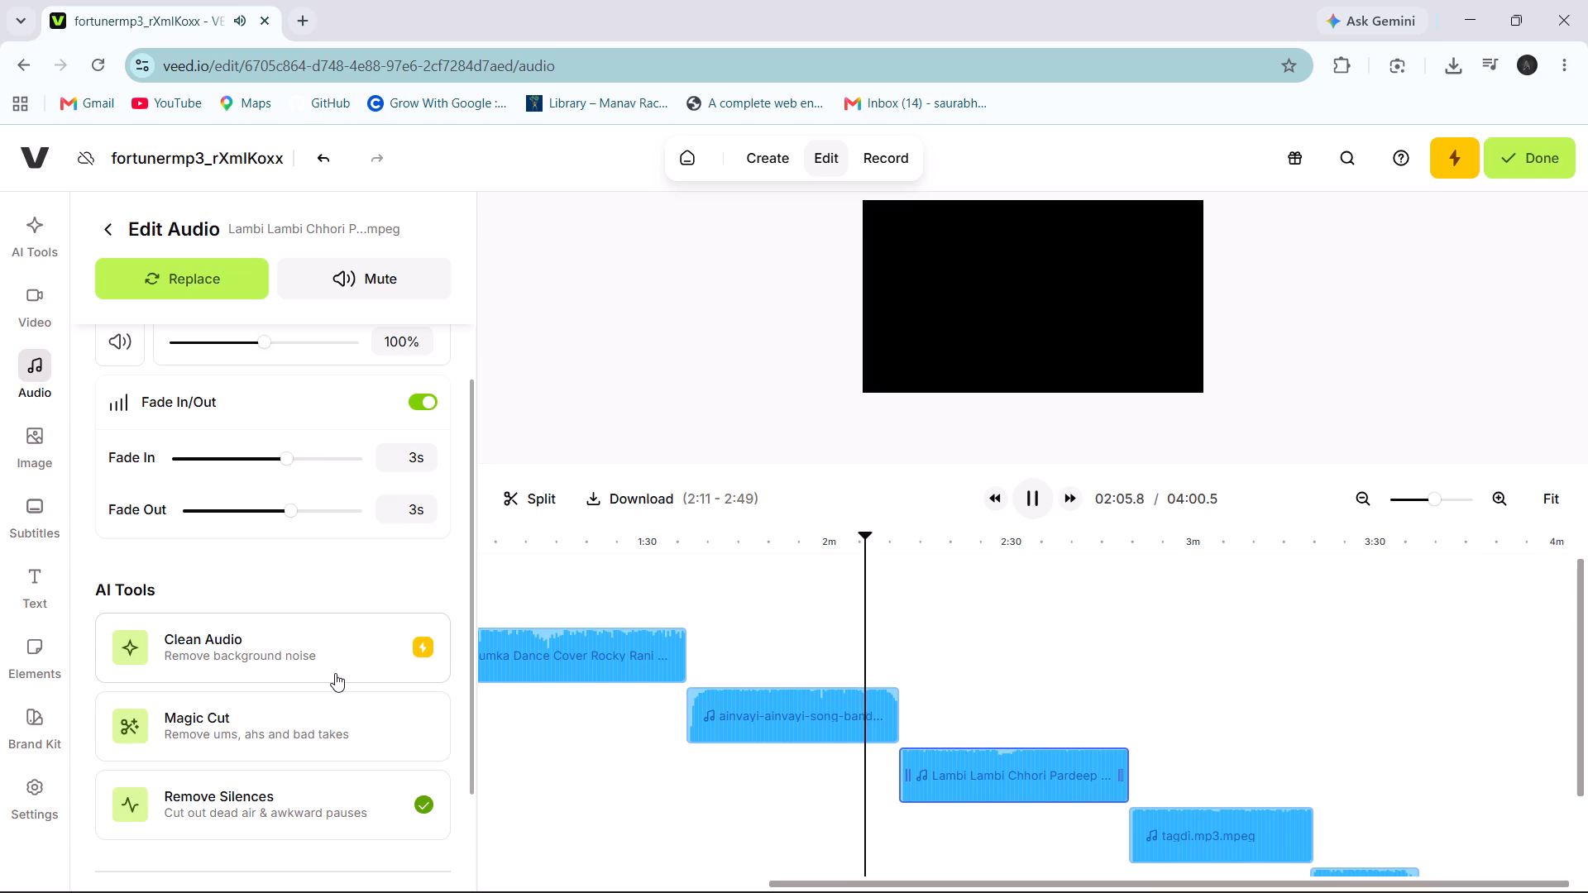
{"action": "scroll", "coordinate": [335, 673], "scroll_direction": "up", "scroll_amount": 1, "text": "ctrl"}
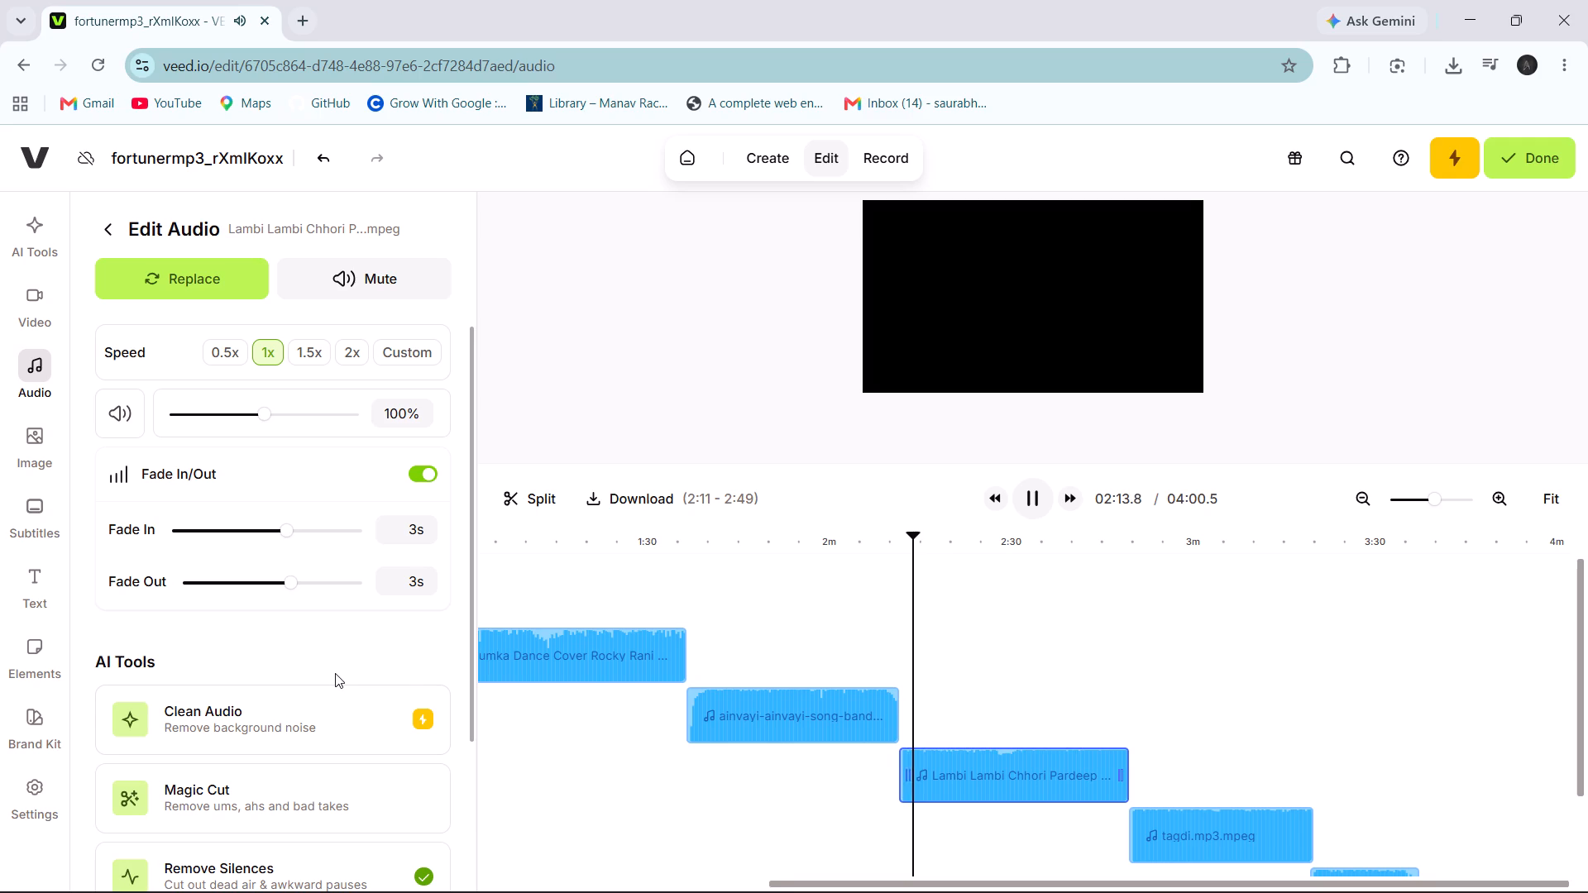
{"action": "scroll", "coordinate": [921, 761], "scroll_direction": "left", "scroll_amount": 2, "text": "ctrl"}
{"action": "scroll", "coordinate": [1013, 676], "scroll_direction": "down", "scroll_amount": 1, "text": "ctrl"}
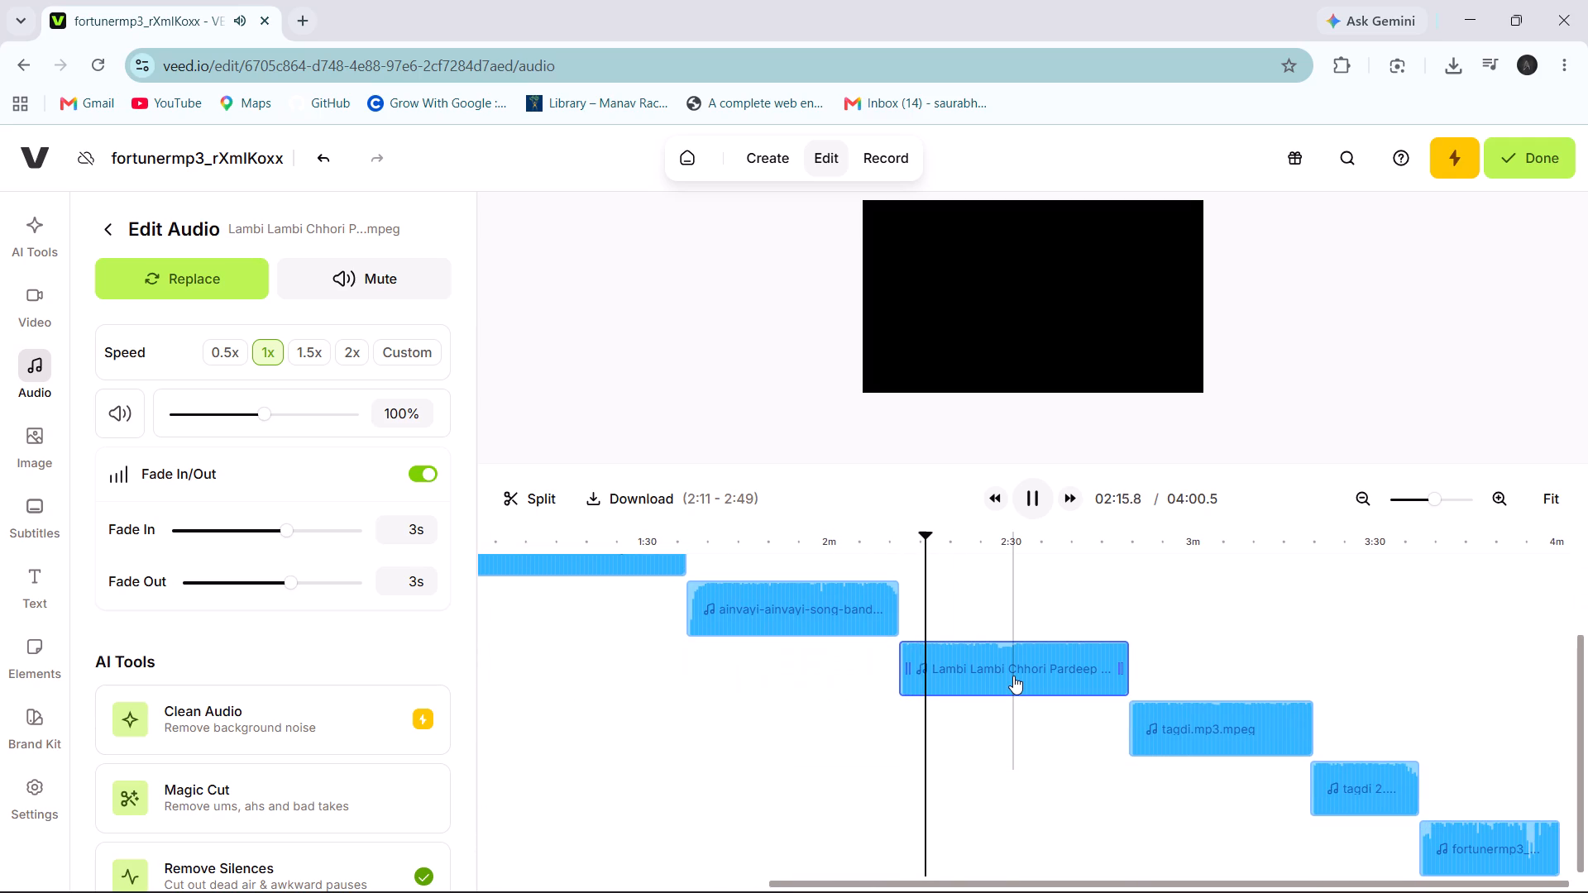
{"action": "scroll", "coordinate": [1013, 676], "scroll_direction": "down", "scroll_amount": 1, "text": "ctrl"}
{"action": "scroll", "coordinate": [1013, 676], "scroll_direction": "left", "scroll_amount": 2, "text": "ctrl"}
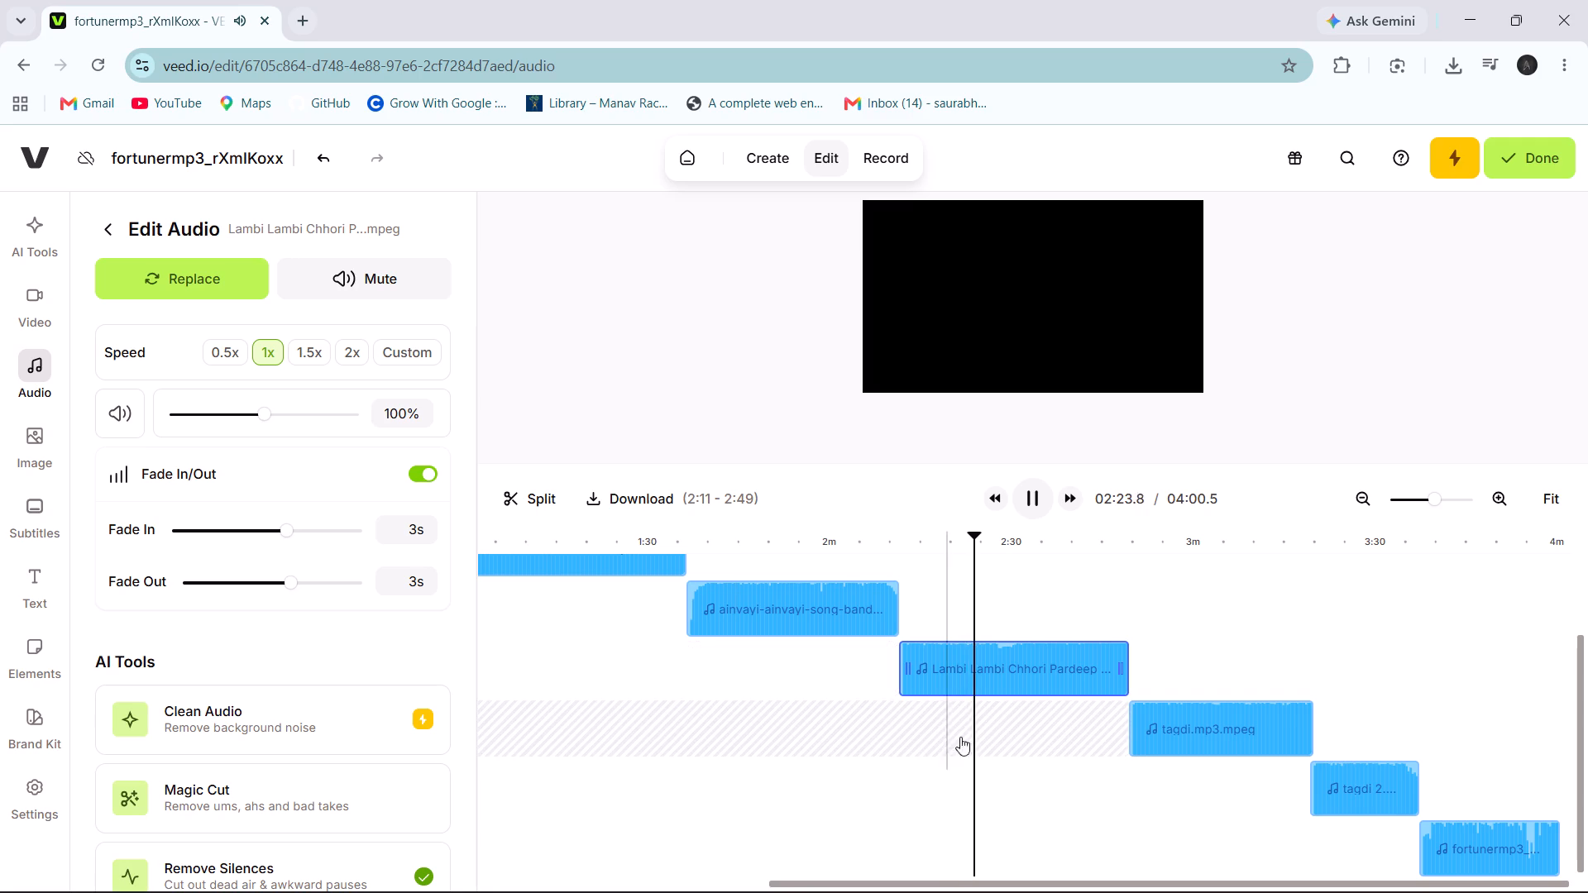
{"action": "scroll", "coordinate": [890, 715], "scroll_direction": "left", "scroll_amount": 2, "text": "ctrl"}
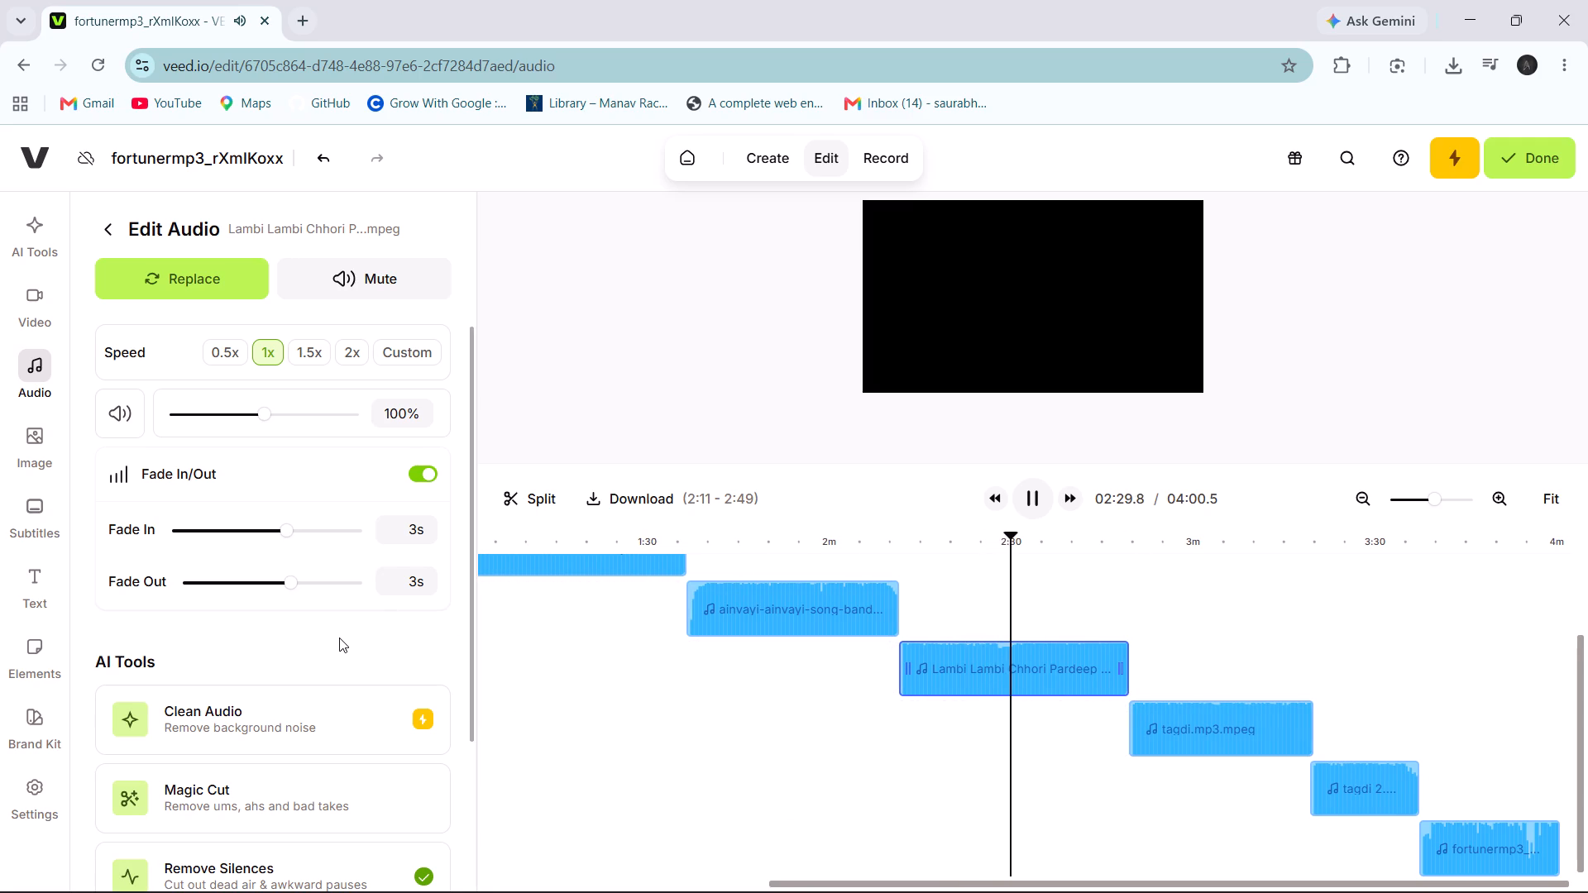
{"action": "scroll", "coordinate": [339, 638], "scroll_direction": "up", "scroll_amount": 2, "text": "ctrl"}
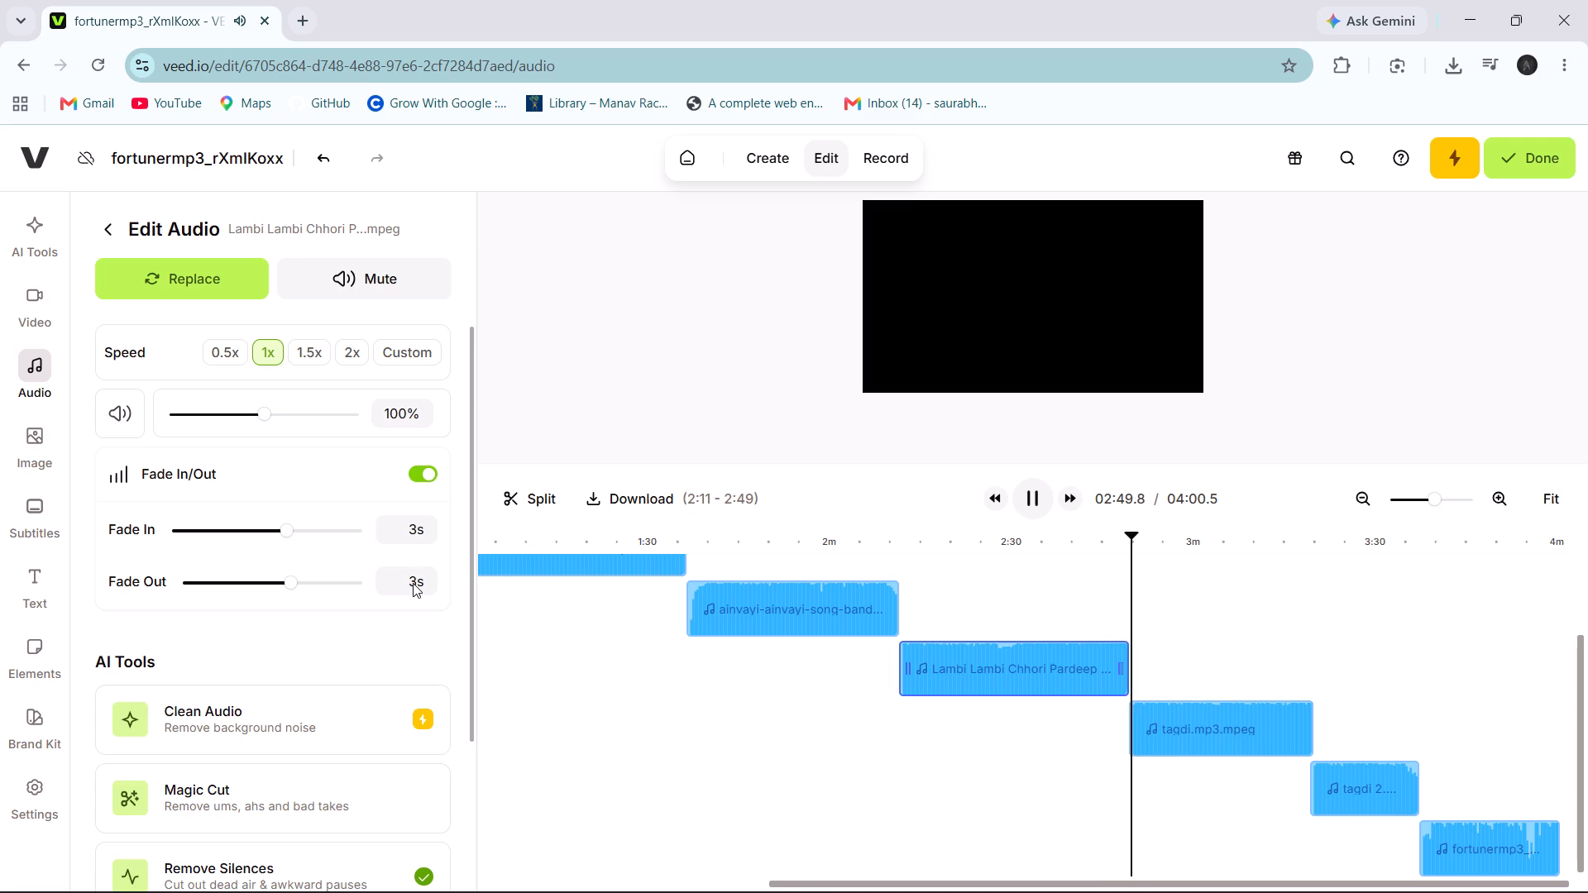
Turn on fade in/out for the tagdi.mp3 clip.
{"action": "left_click", "coordinate": [1205, 730], "text": "ctrl"}
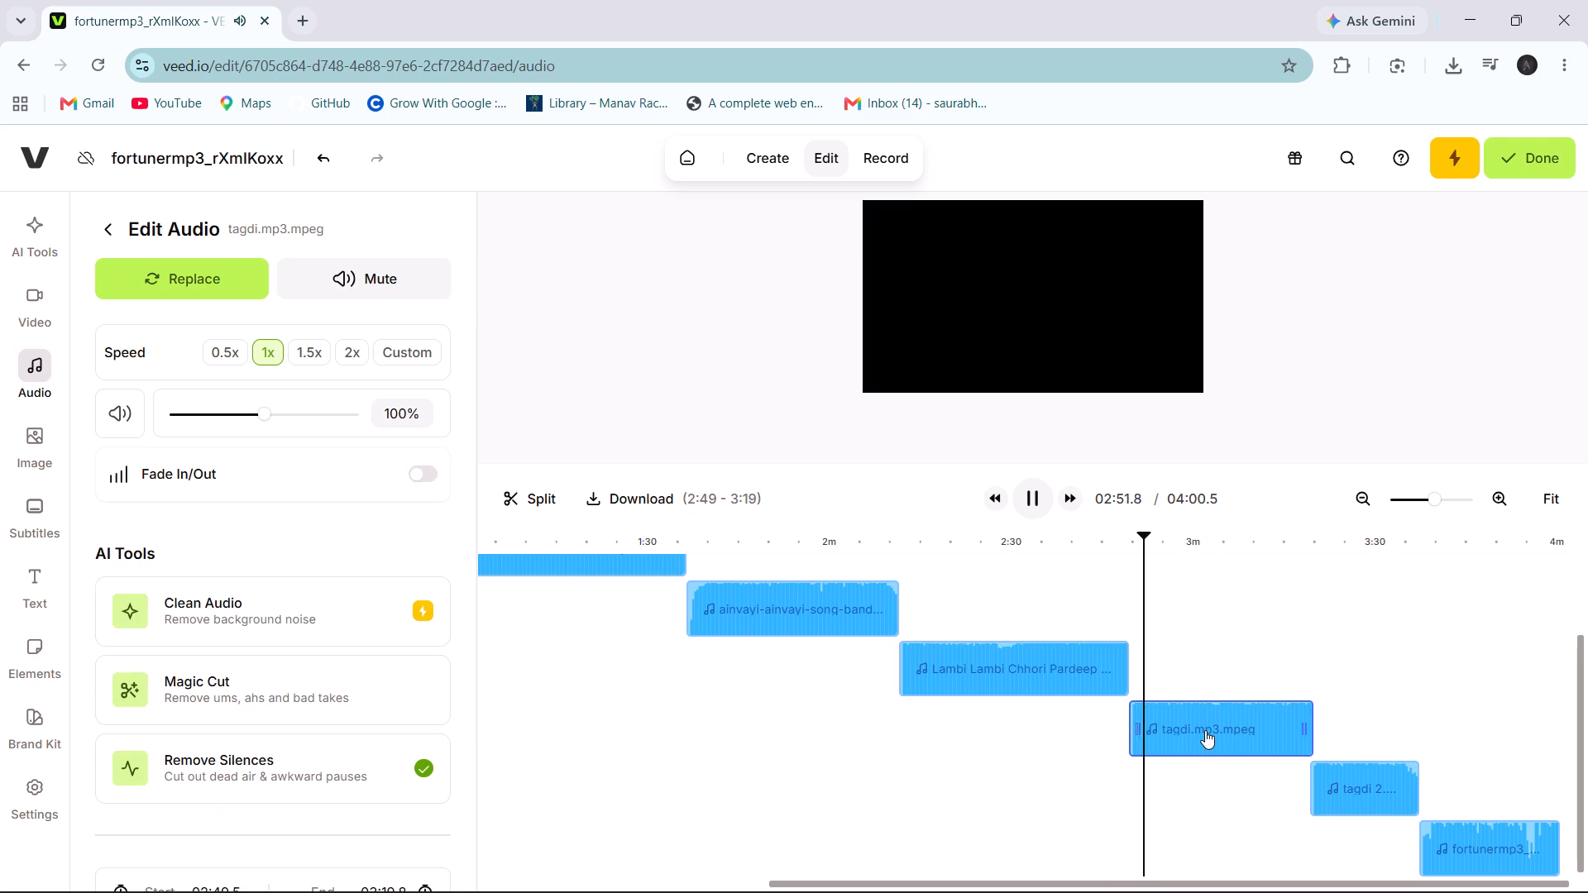
{"action": "left_click", "coordinate": [427, 472], "text": "ctrl"}
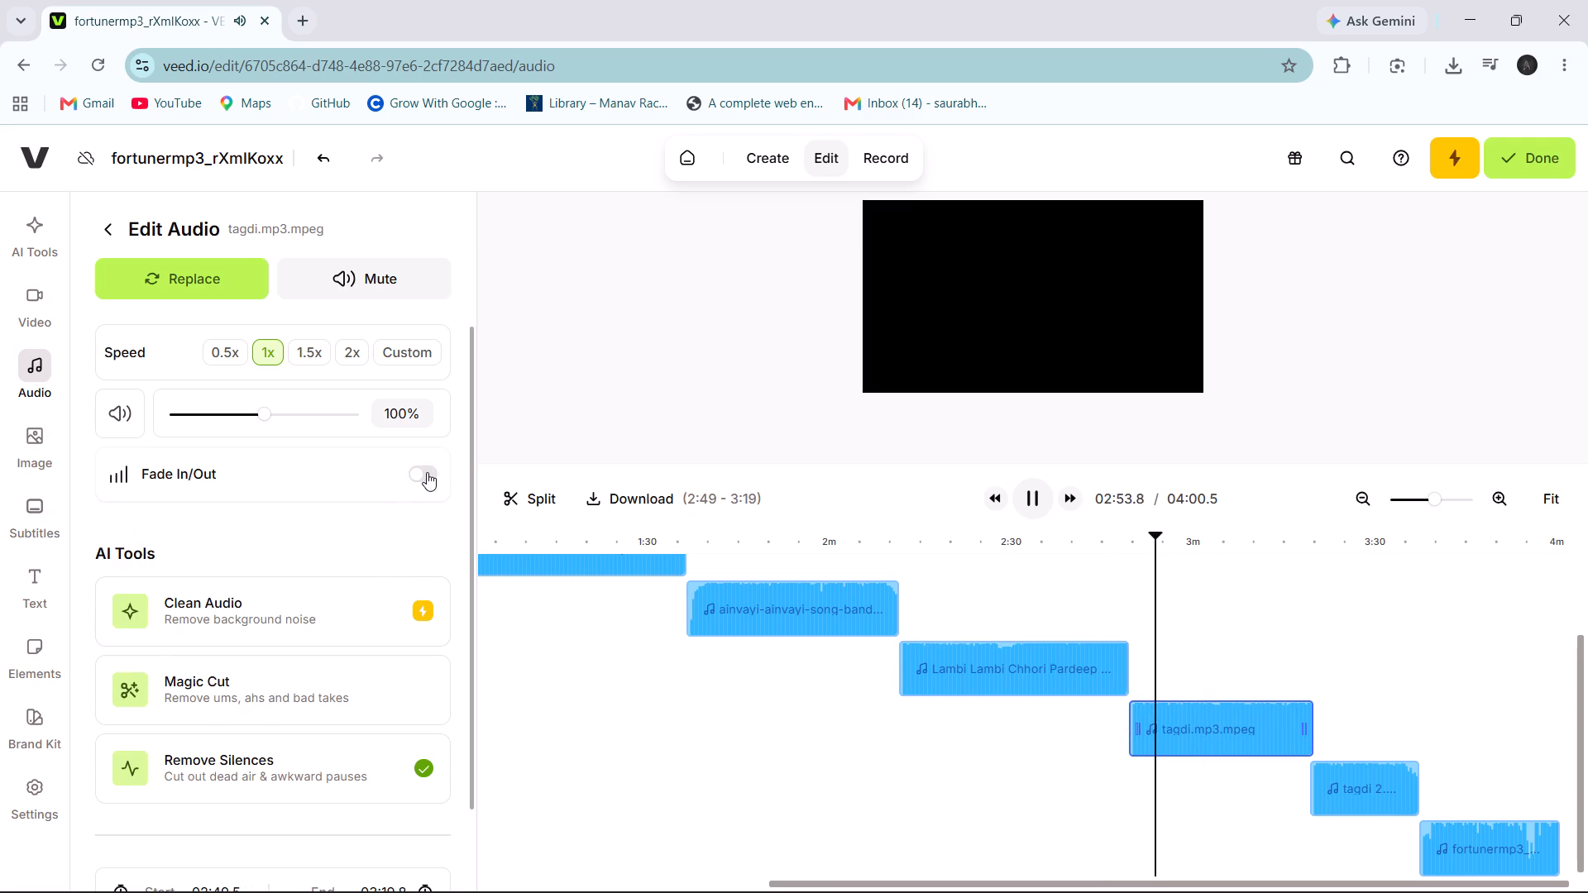
Replay the transition from Lambi Lambi Chhori to tagdi.mp3, pausing before the join to review the earlier clips before resuming.
{"action": "left_click_drag", "start_coordinate": [1166, 537], "coordinate": [1143, 539], "text": "ctrl"}
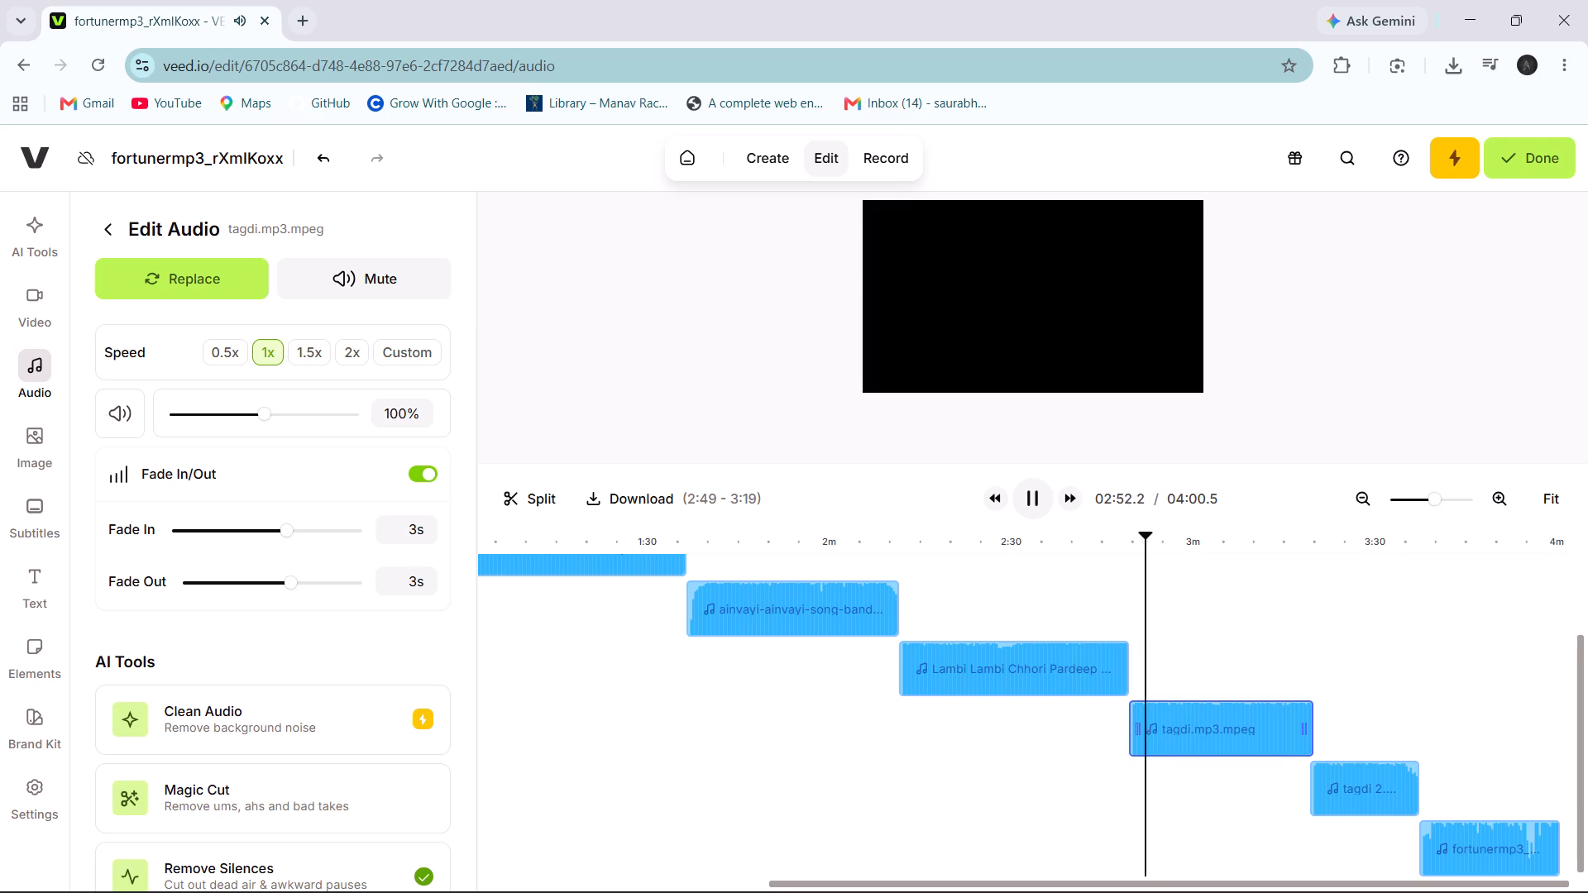
{"action": "left_click_drag", "start_coordinate": [1143, 539], "coordinate": [1083, 542], "text": "ctrl"}
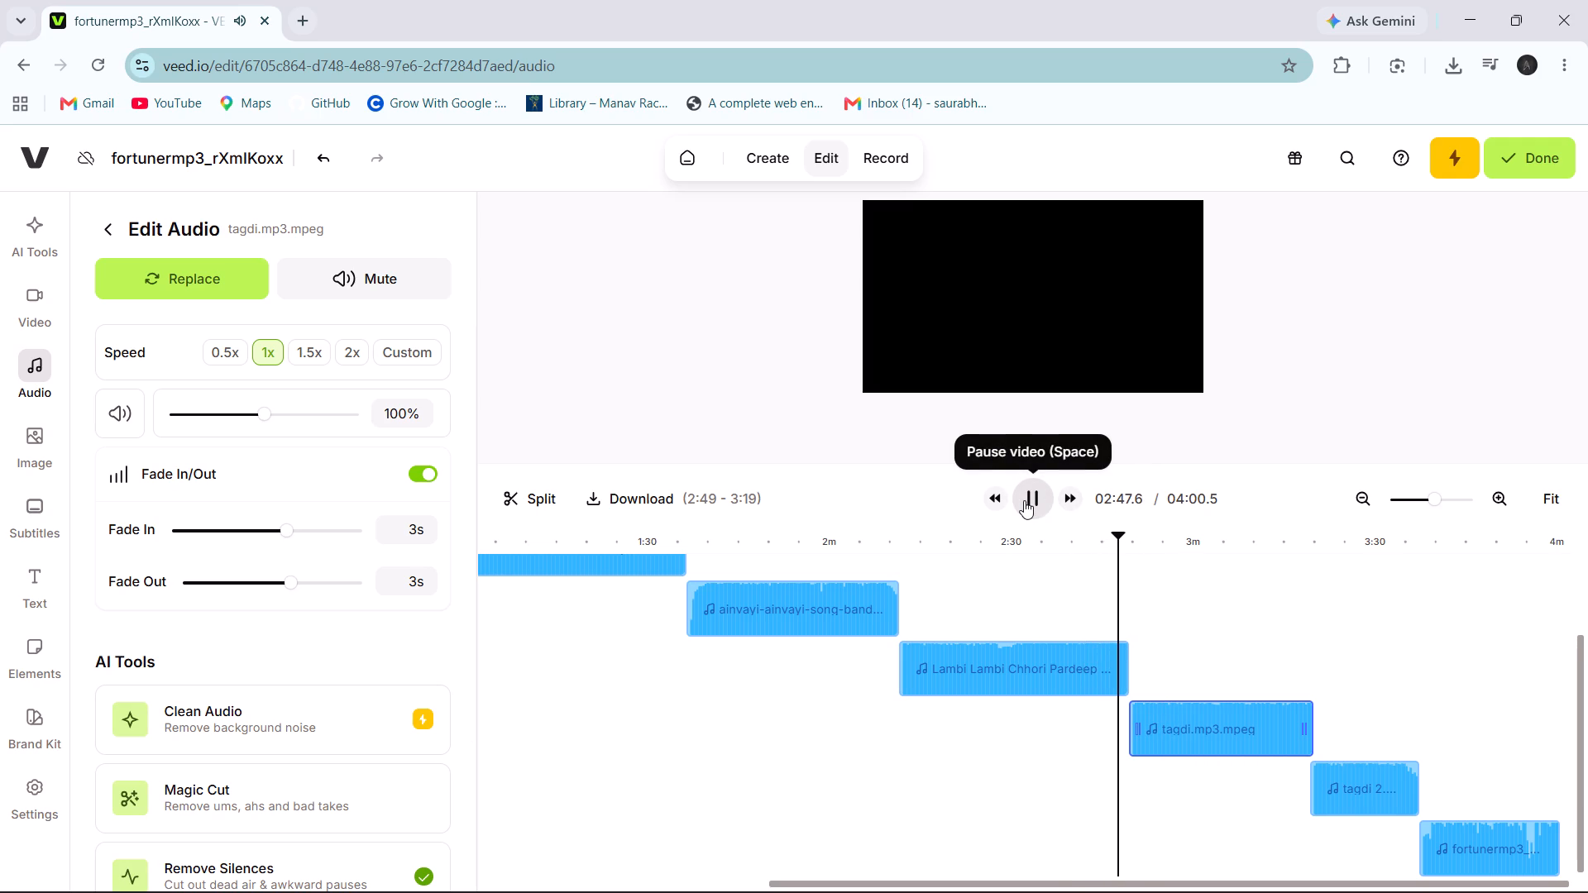
{"action": "key", "text": "space"}
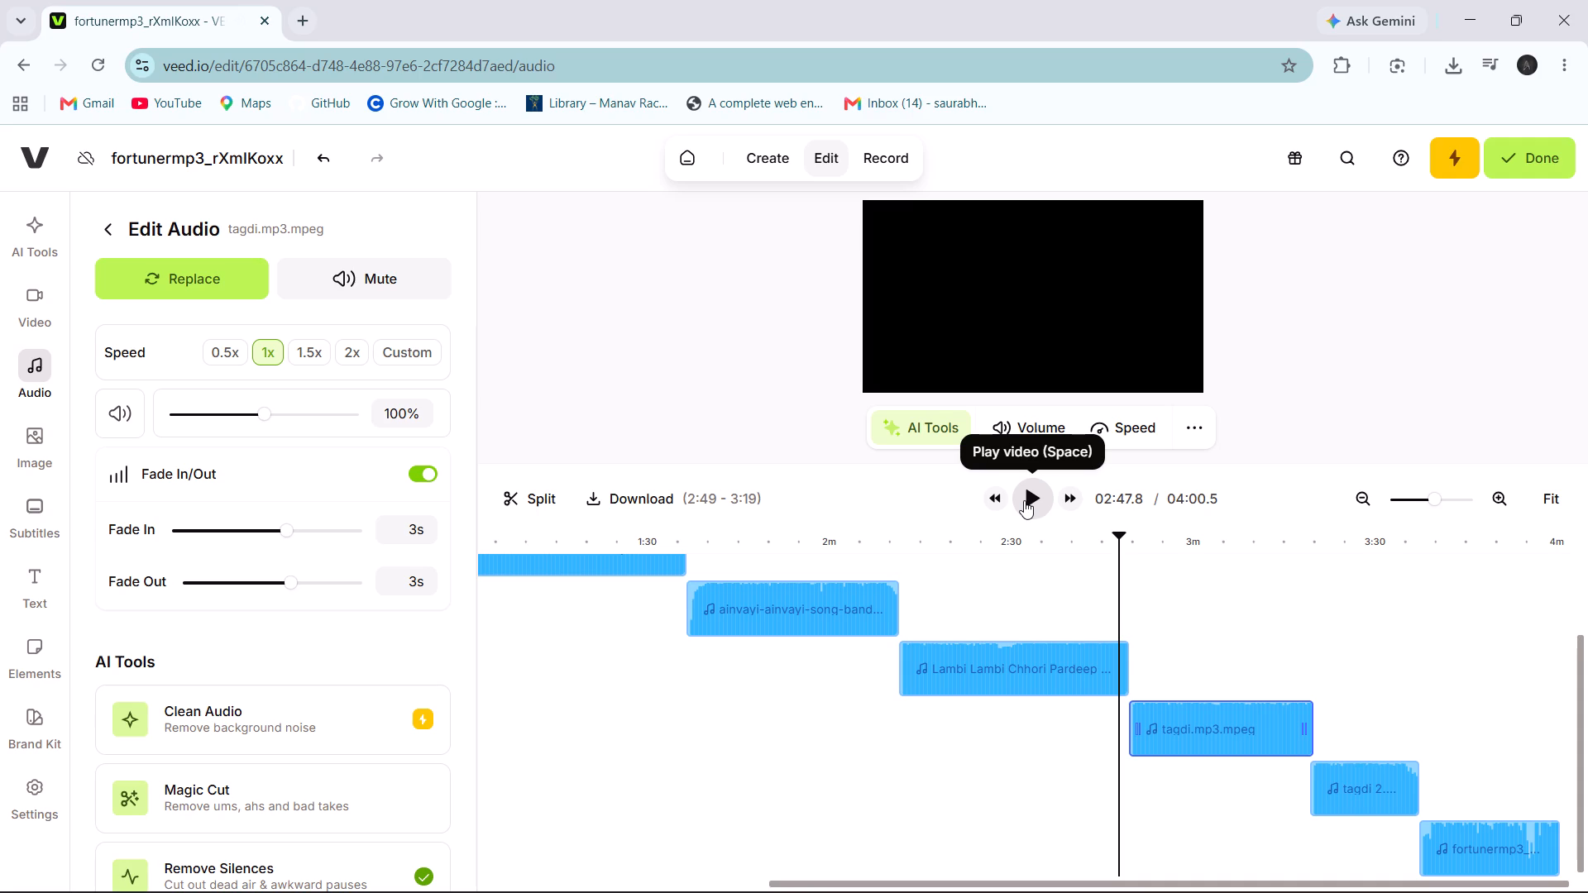
{"action": "scroll", "coordinate": [805, 677], "scroll_direction": "right", "scroll_amount": 3, "text": "ctrl"}
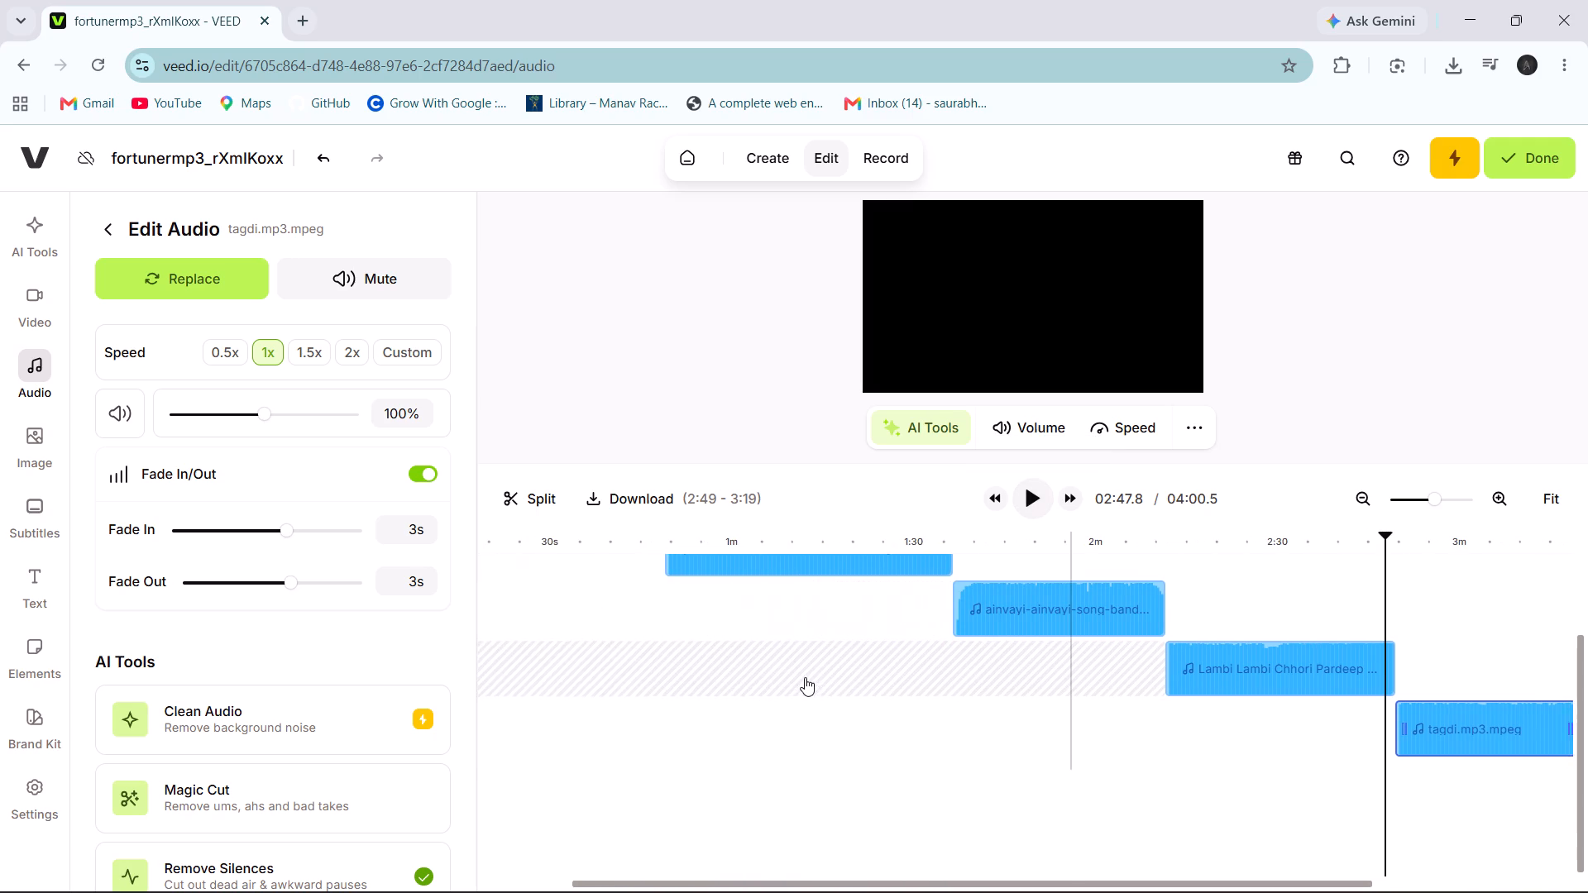
{"action": "scroll", "coordinate": [805, 677], "scroll_direction": "up", "scroll_amount": 3, "text": "ctrl"}
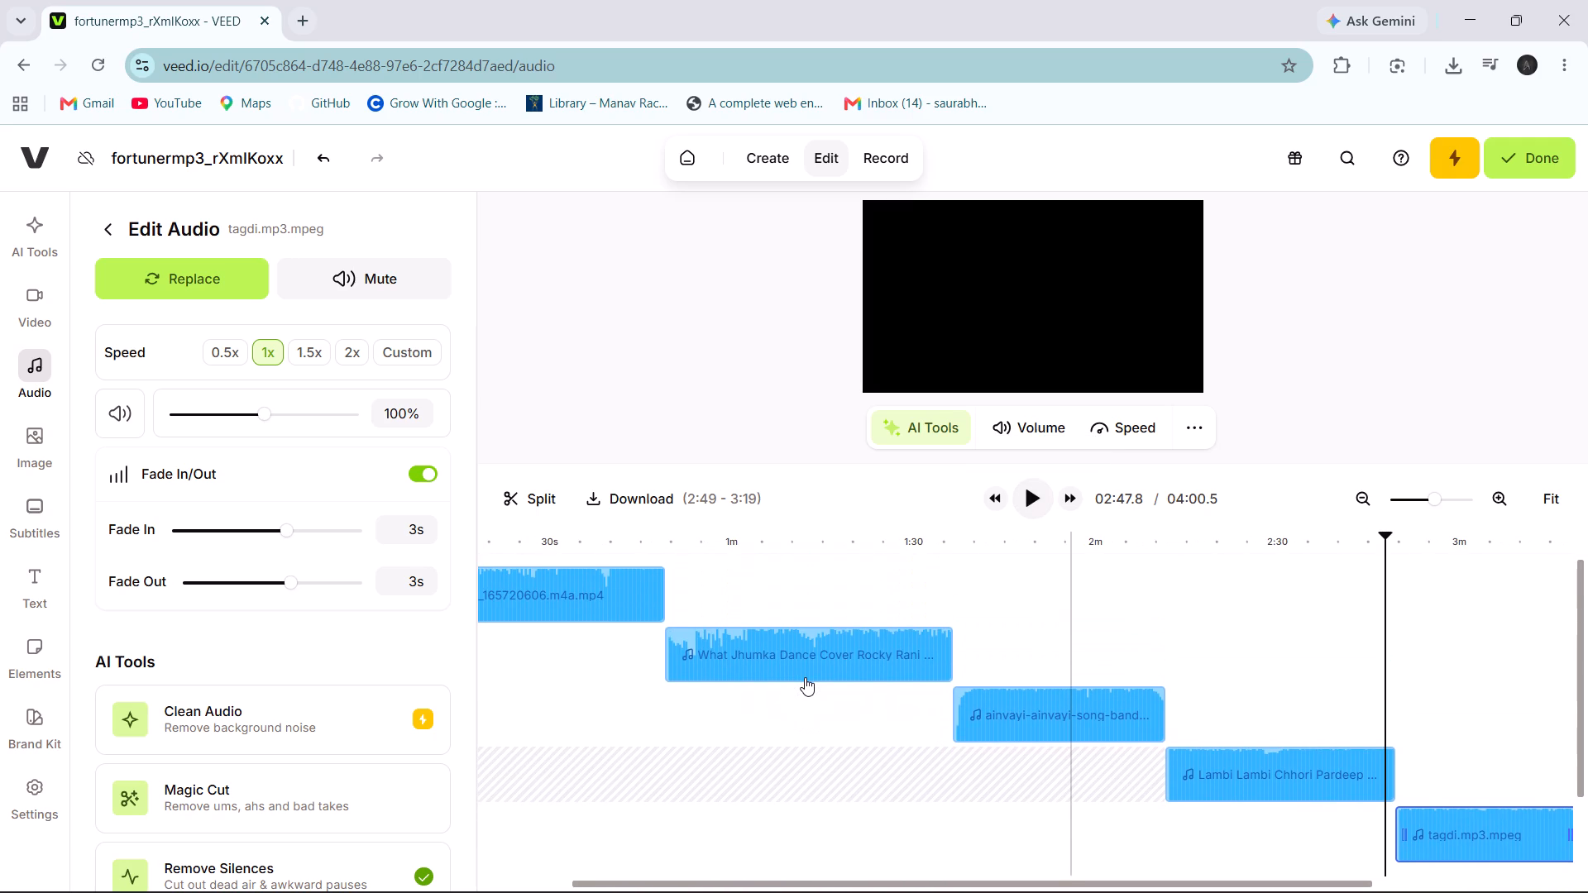
{"action": "scroll", "coordinate": [805, 677], "scroll_direction": "up", "scroll_amount": 5, "text": "ctrl"}
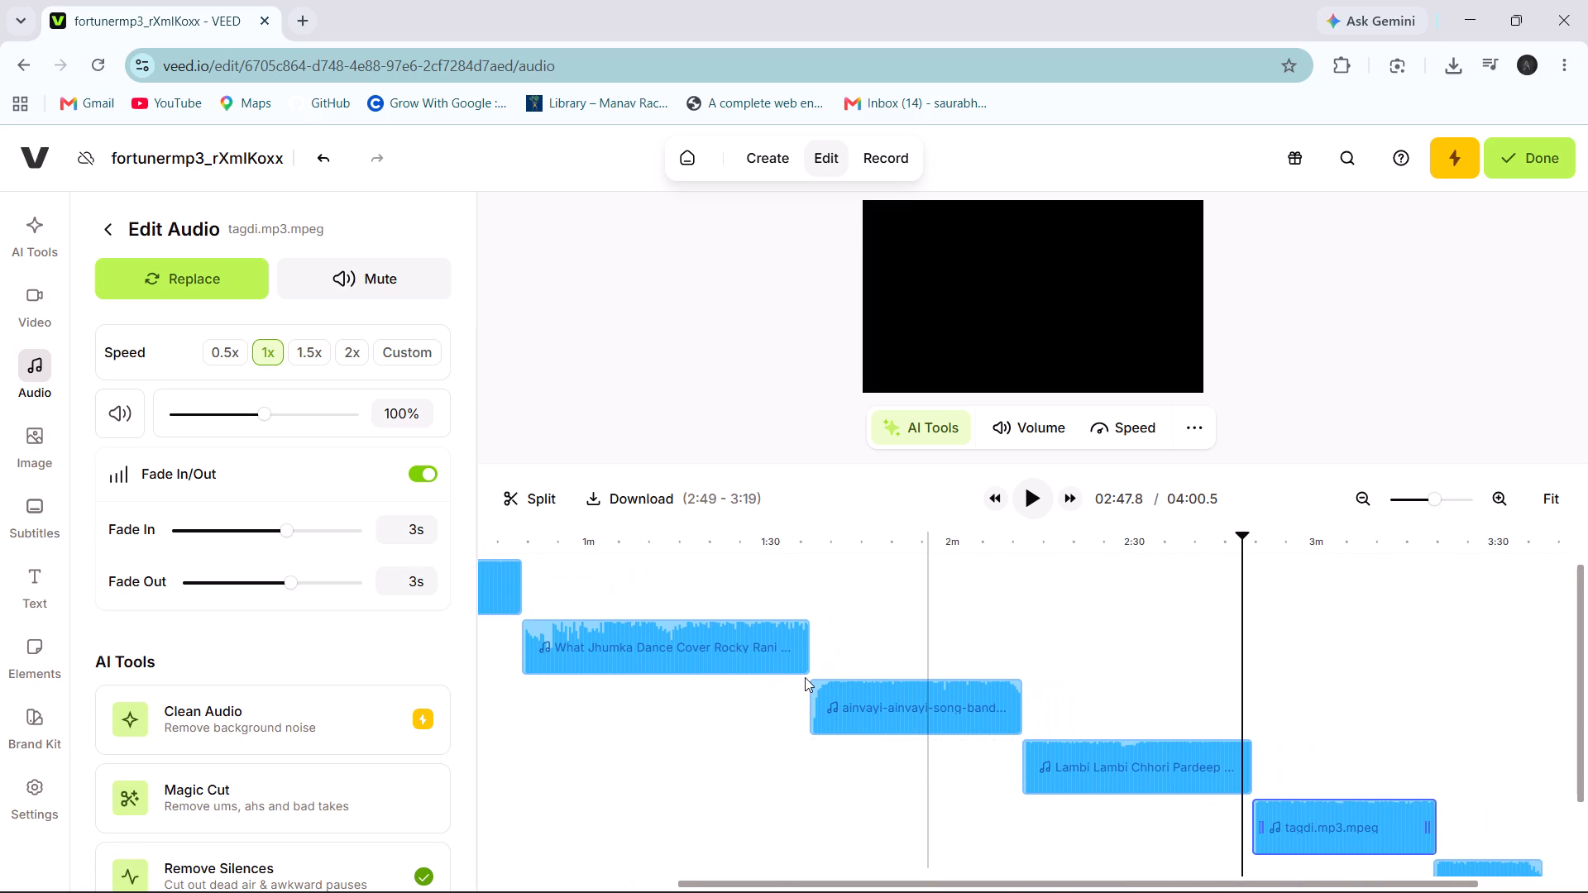
{"action": "scroll", "coordinate": [805, 677], "scroll_direction": "up", "scroll_amount": 1, "text": "ctrl"}
{"action": "scroll", "coordinate": [805, 677], "scroll_direction": "left", "scroll_amount": 1, "text": "ctrl"}
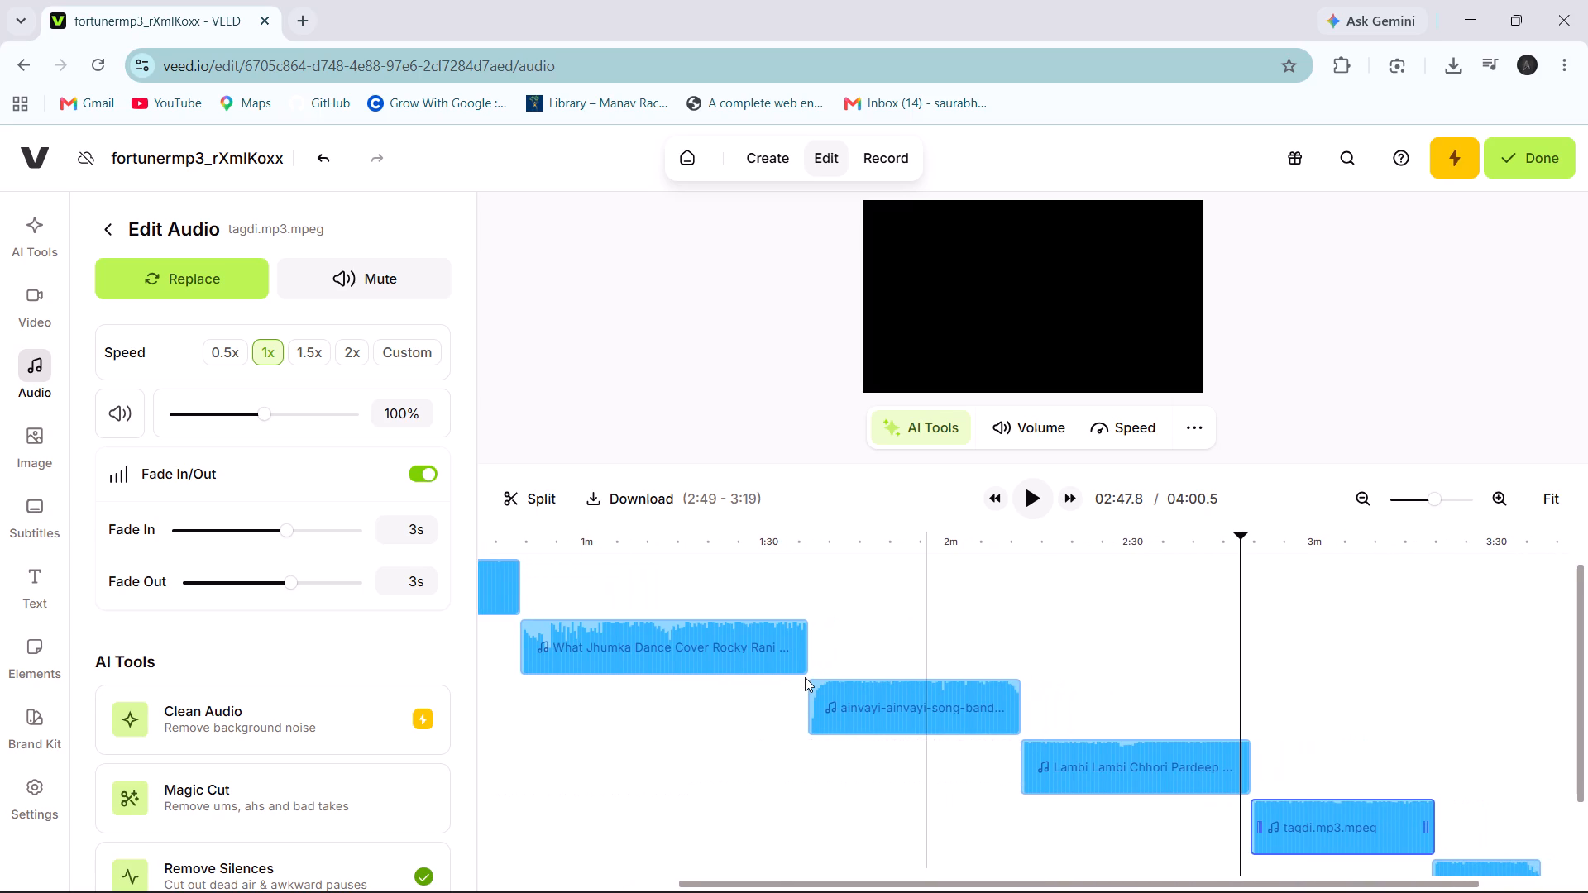
{"action": "scroll", "coordinate": [805, 677], "scroll_direction": "left", "scroll_amount": 1, "text": "ctrl"}
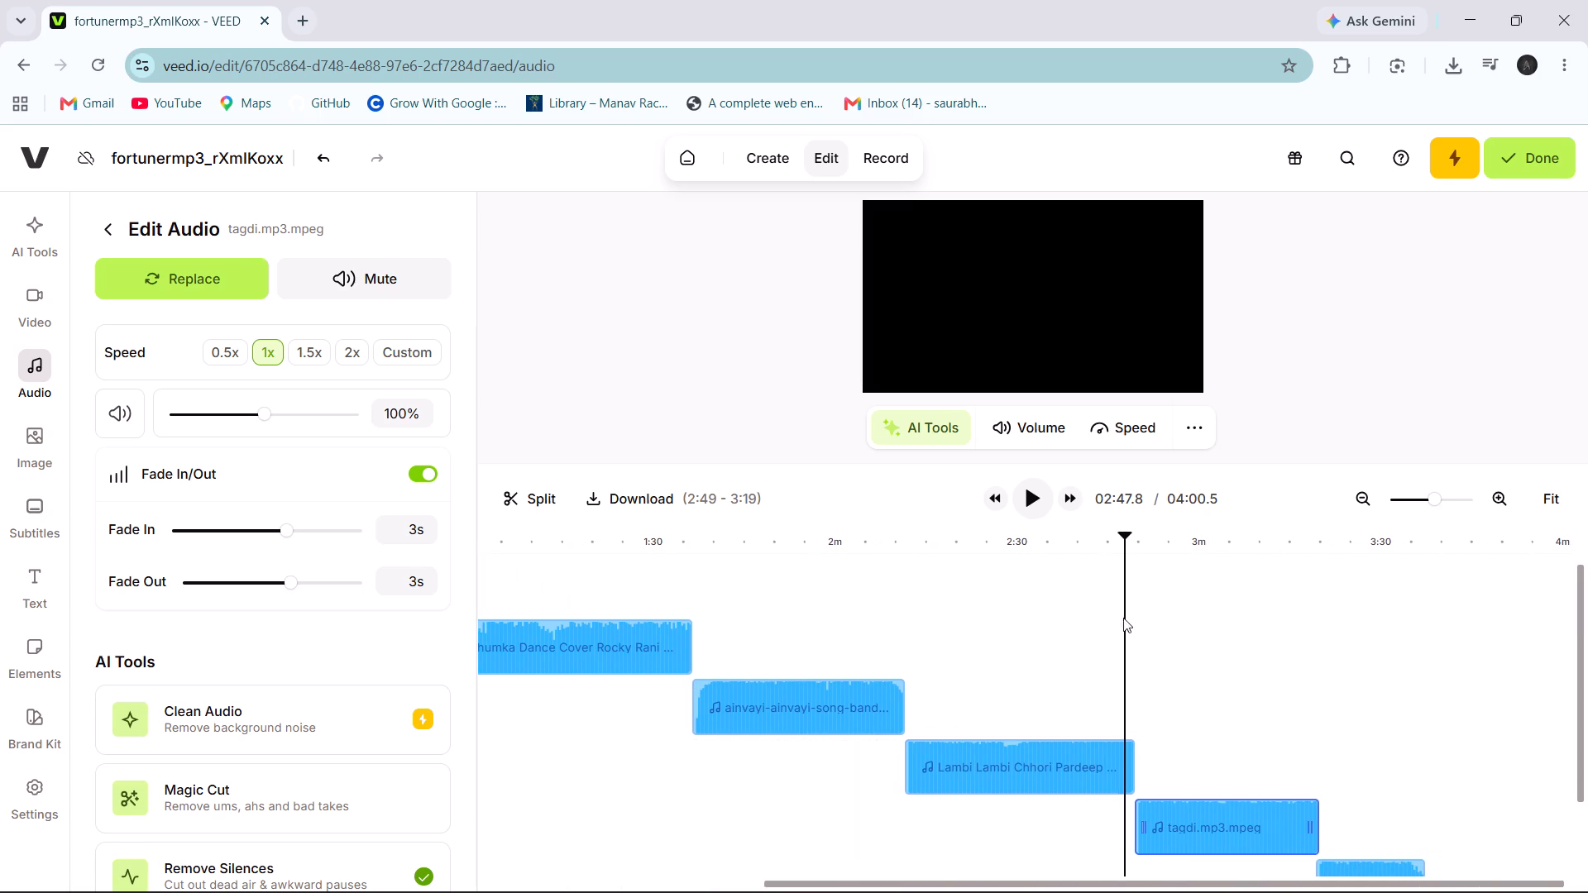
{"action": "left_click", "coordinate": [1038, 497], "text": "ctrl"}
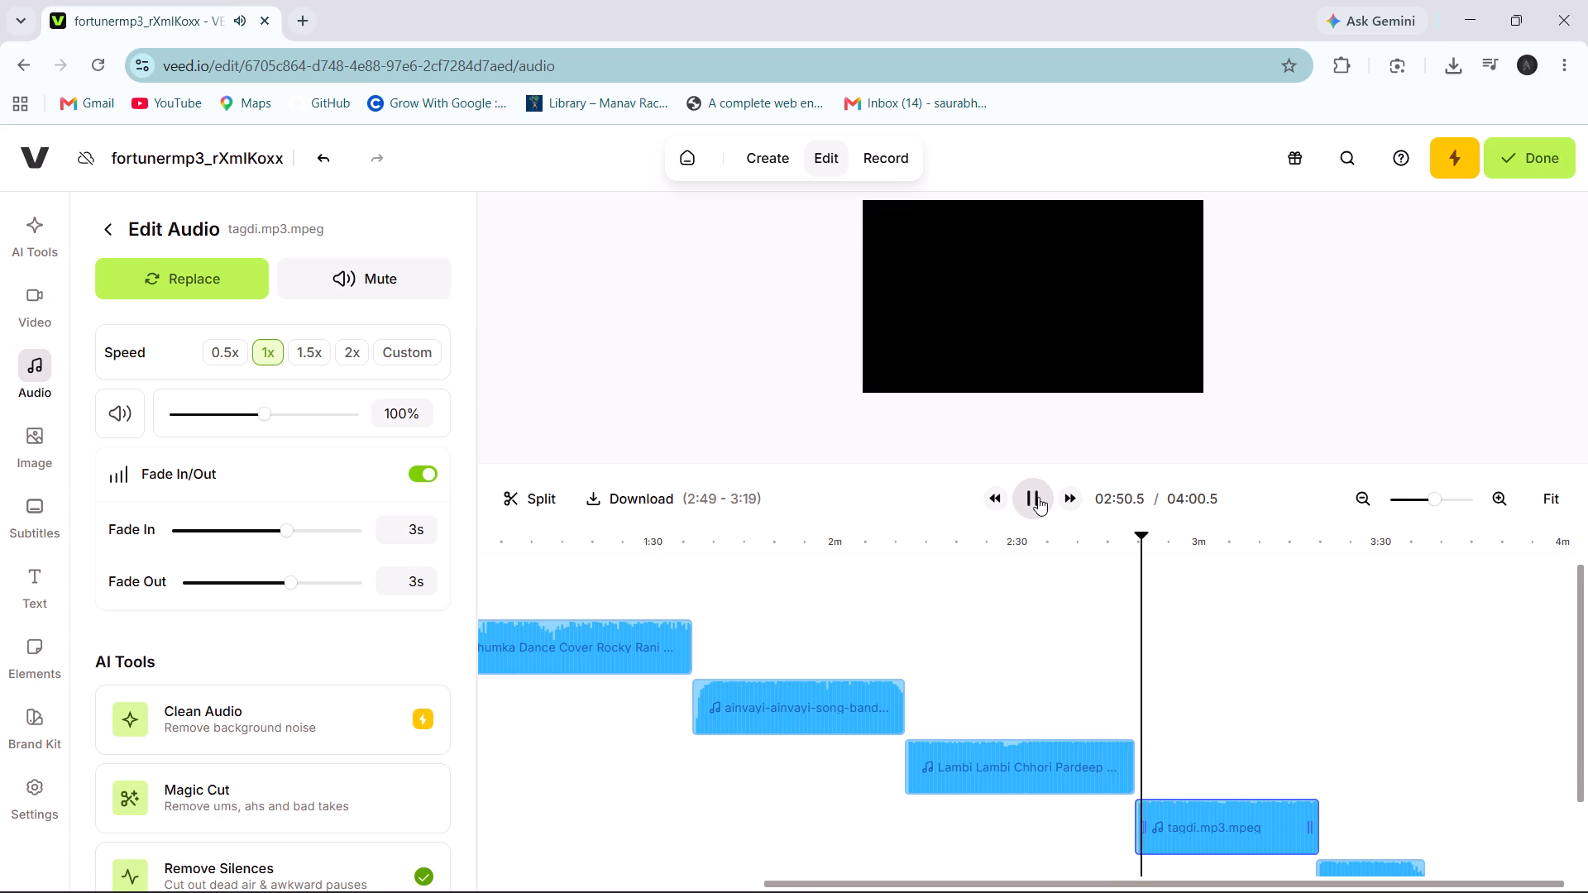
Set the fade-in of the tagdi.mp3 clip to 4 s.
{"action": "scroll", "coordinate": [1188, 759], "scroll_direction": "left", "scroll_amount": 1, "text": "ctrl"}
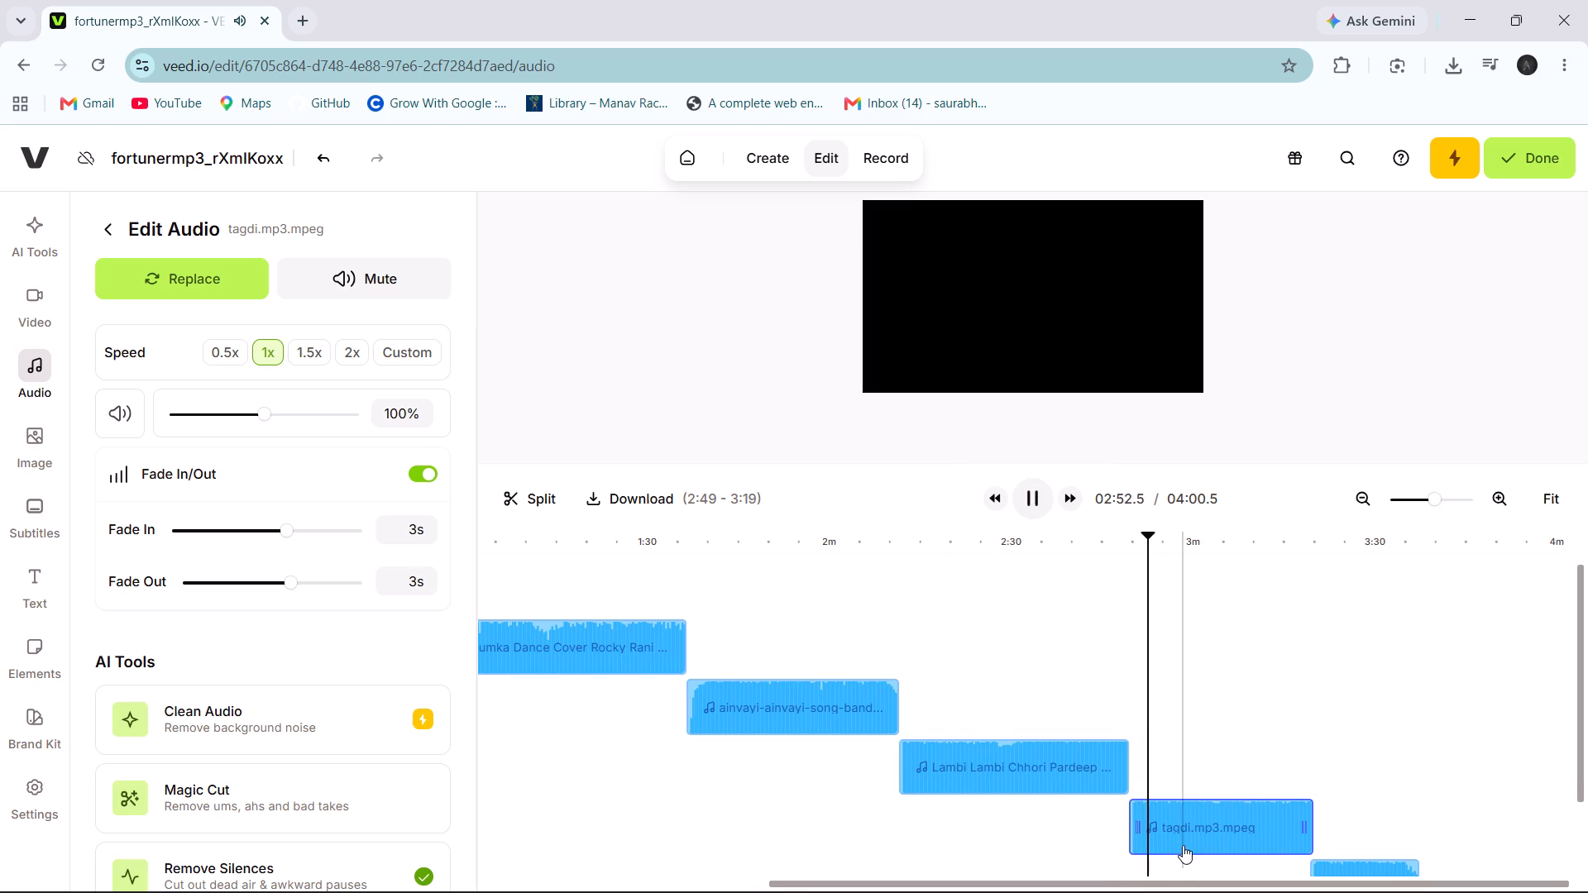
{"action": "left_click", "coordinate": [414, 530], "text": "ctrl"}
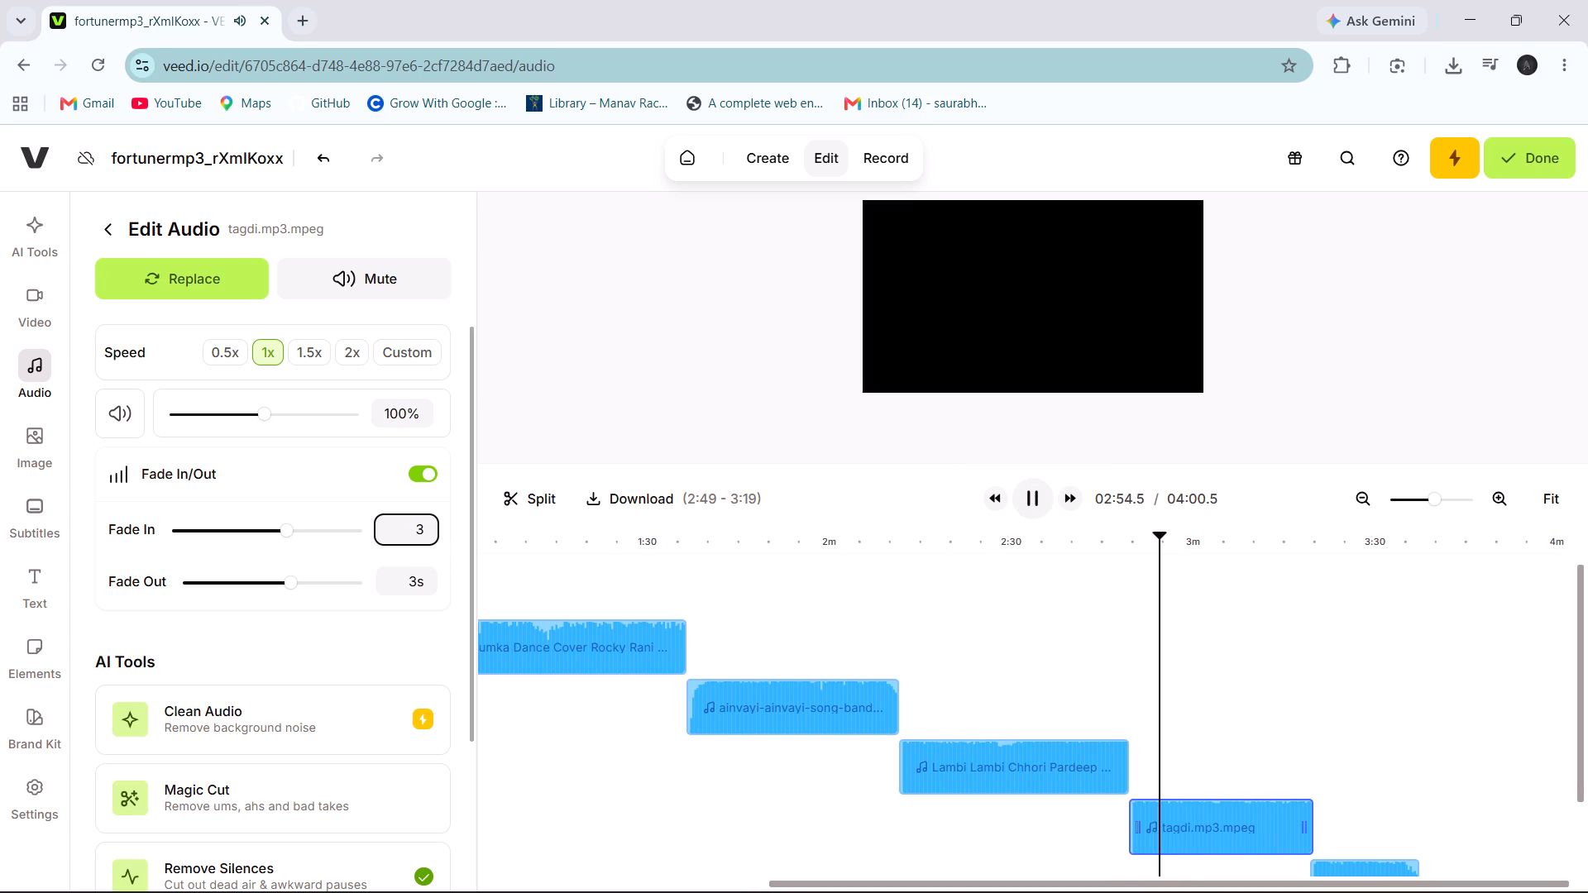
{"action": "key", "text": "Right"}
{"action": "key", "text": "BackSpace"}
{"action": "key", "text": "4"}
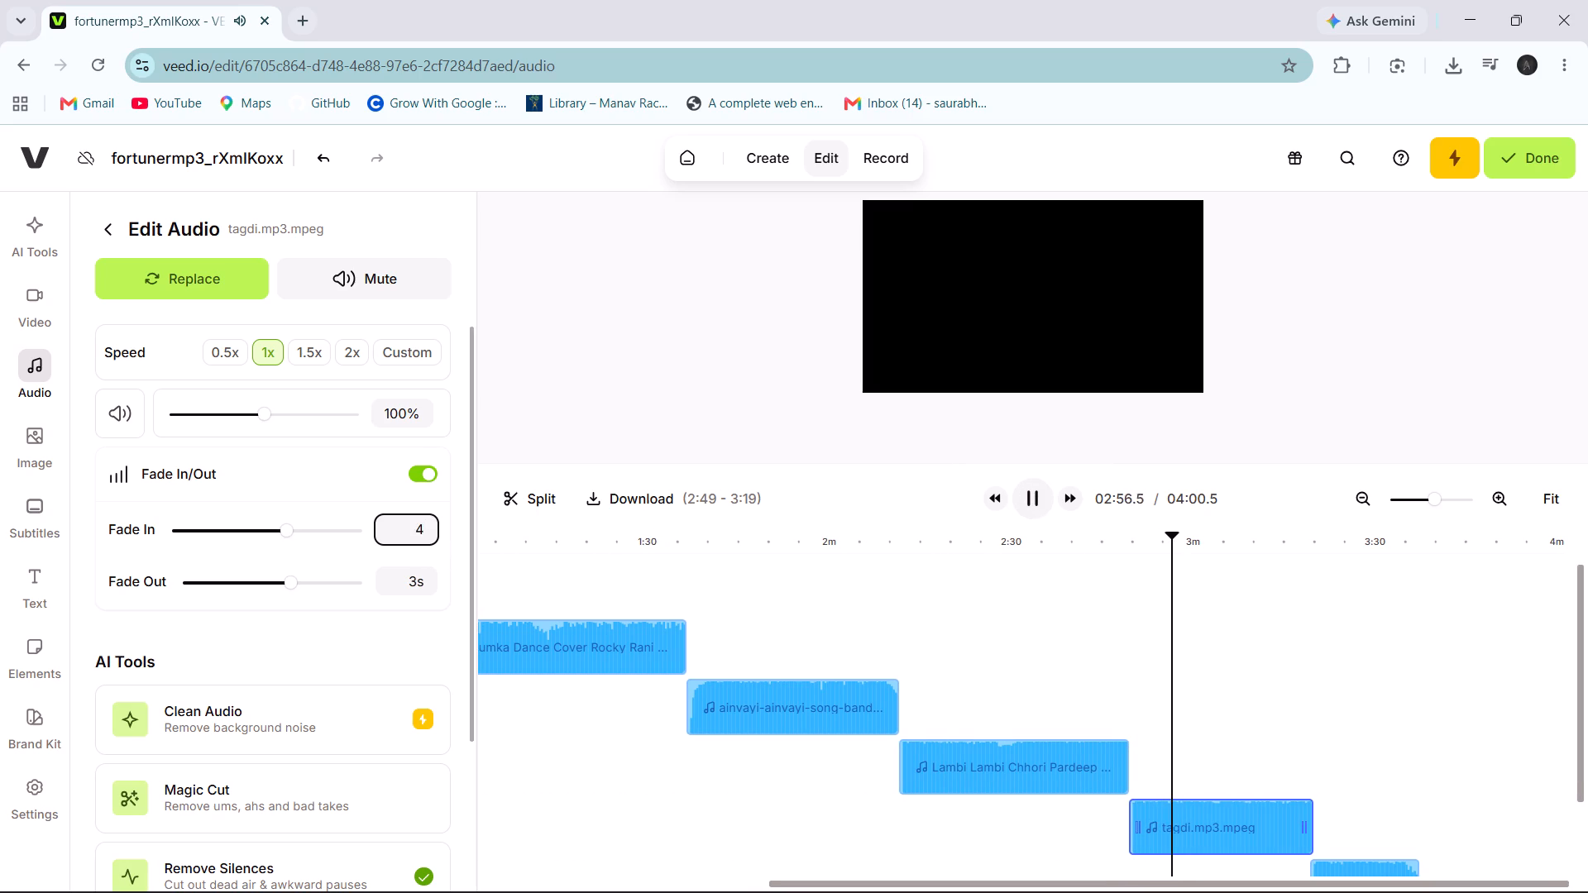
{"action": "key", "text": "Return"}
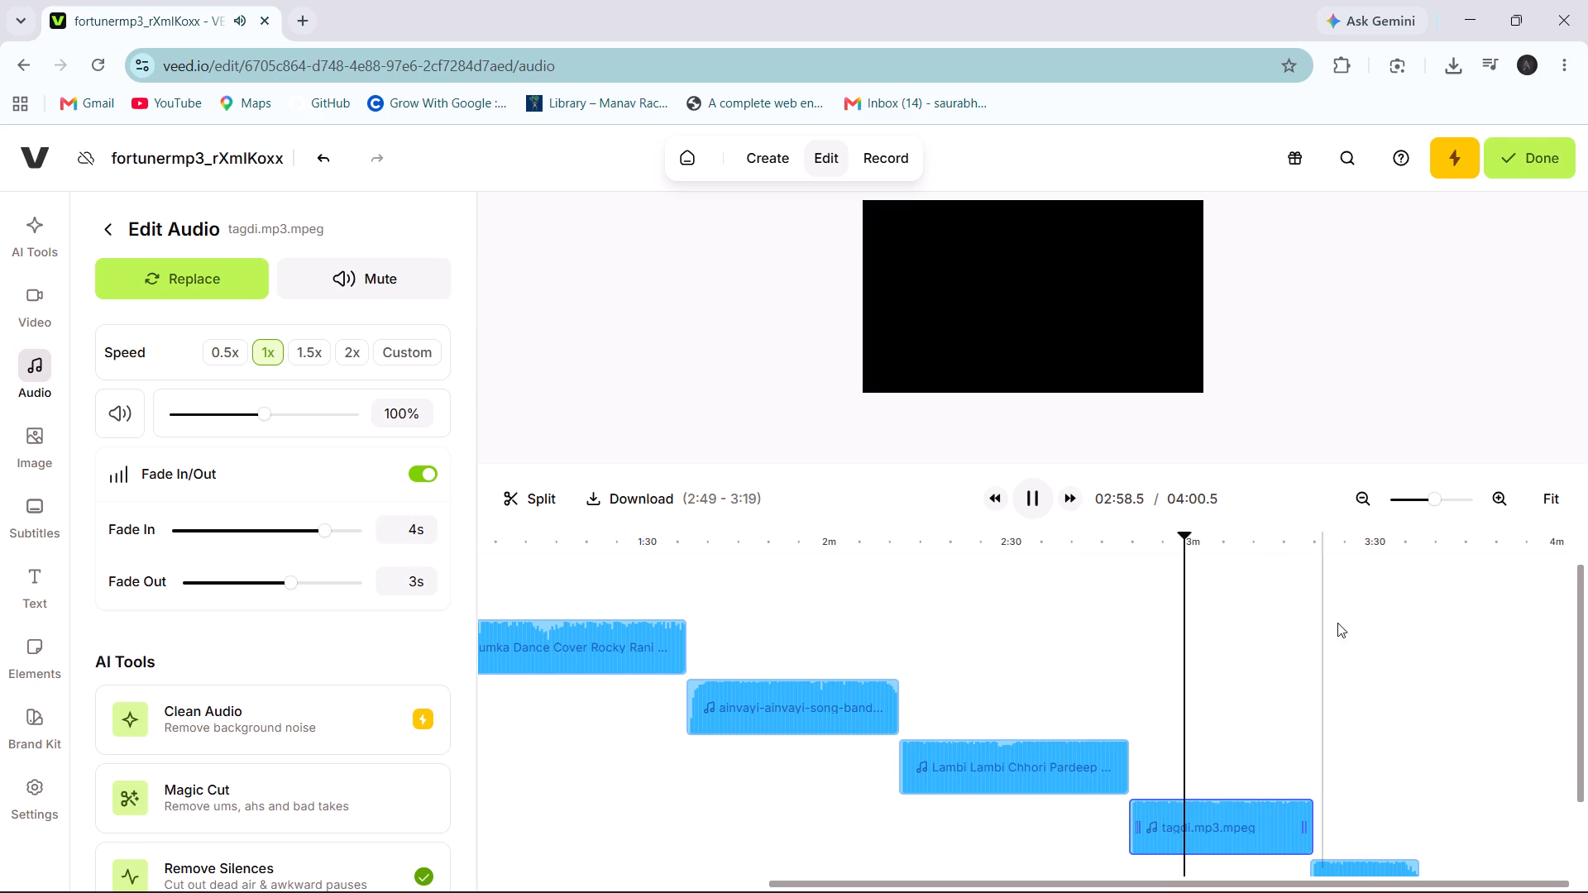
Replay the transition from Lambi Lambi Chhori to tagdi.mp3, starting just before the join.
{"action": "left_click_drag", "start_coordinate": [1195, 537], "coordinate": [1127, 546], "text": "ctrl"}
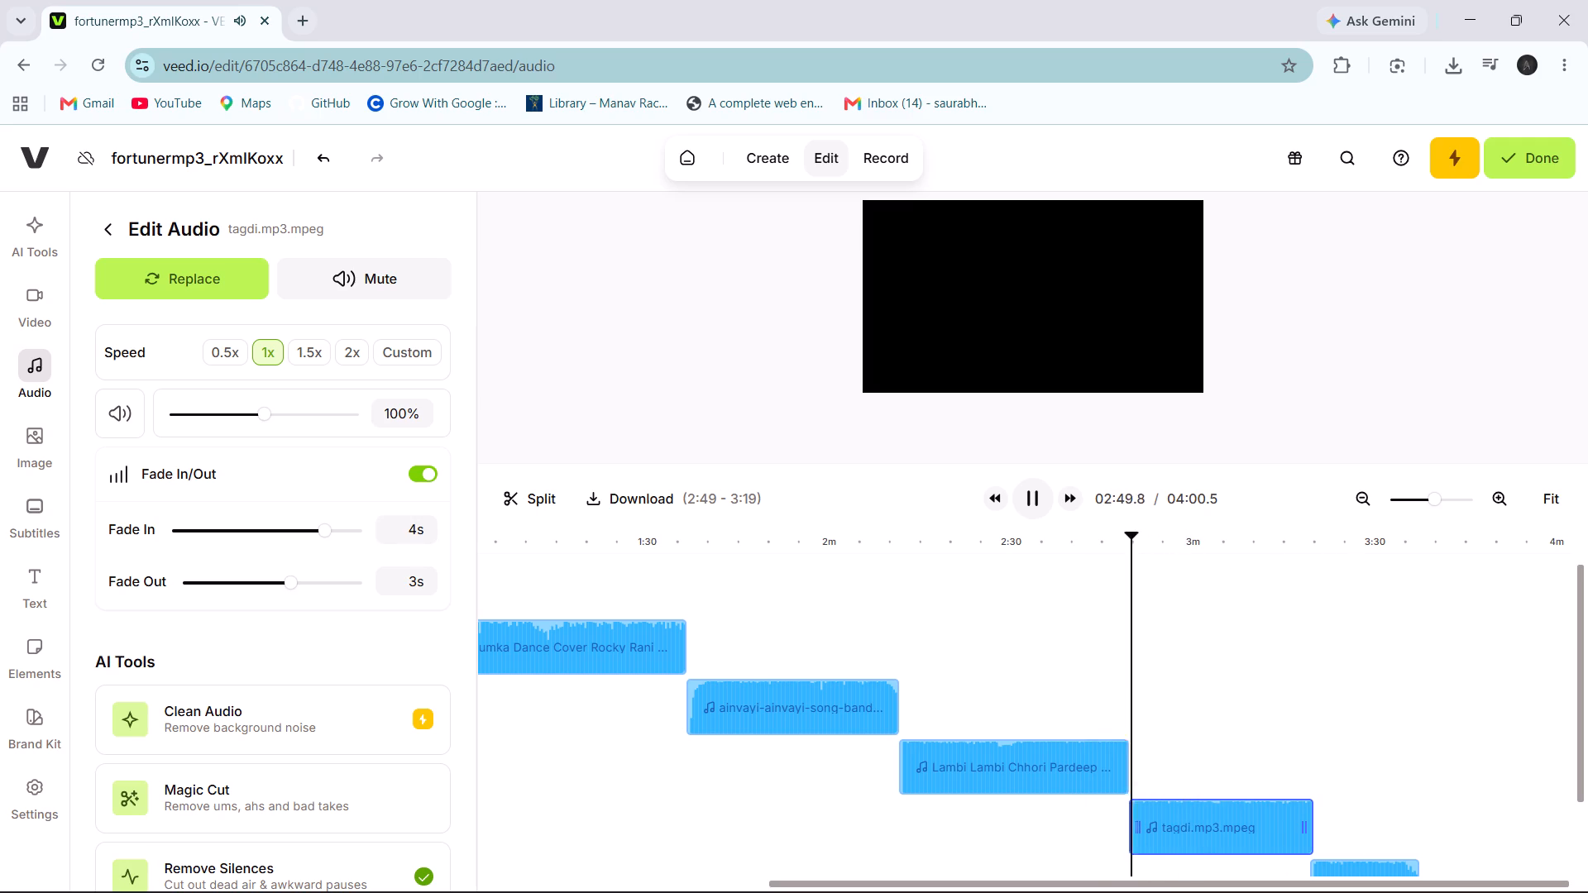
{"action": "left_click_drag", "start_coordinate": [1127, 546], "coordinate": [1117, 546], "text": "ctrl"}
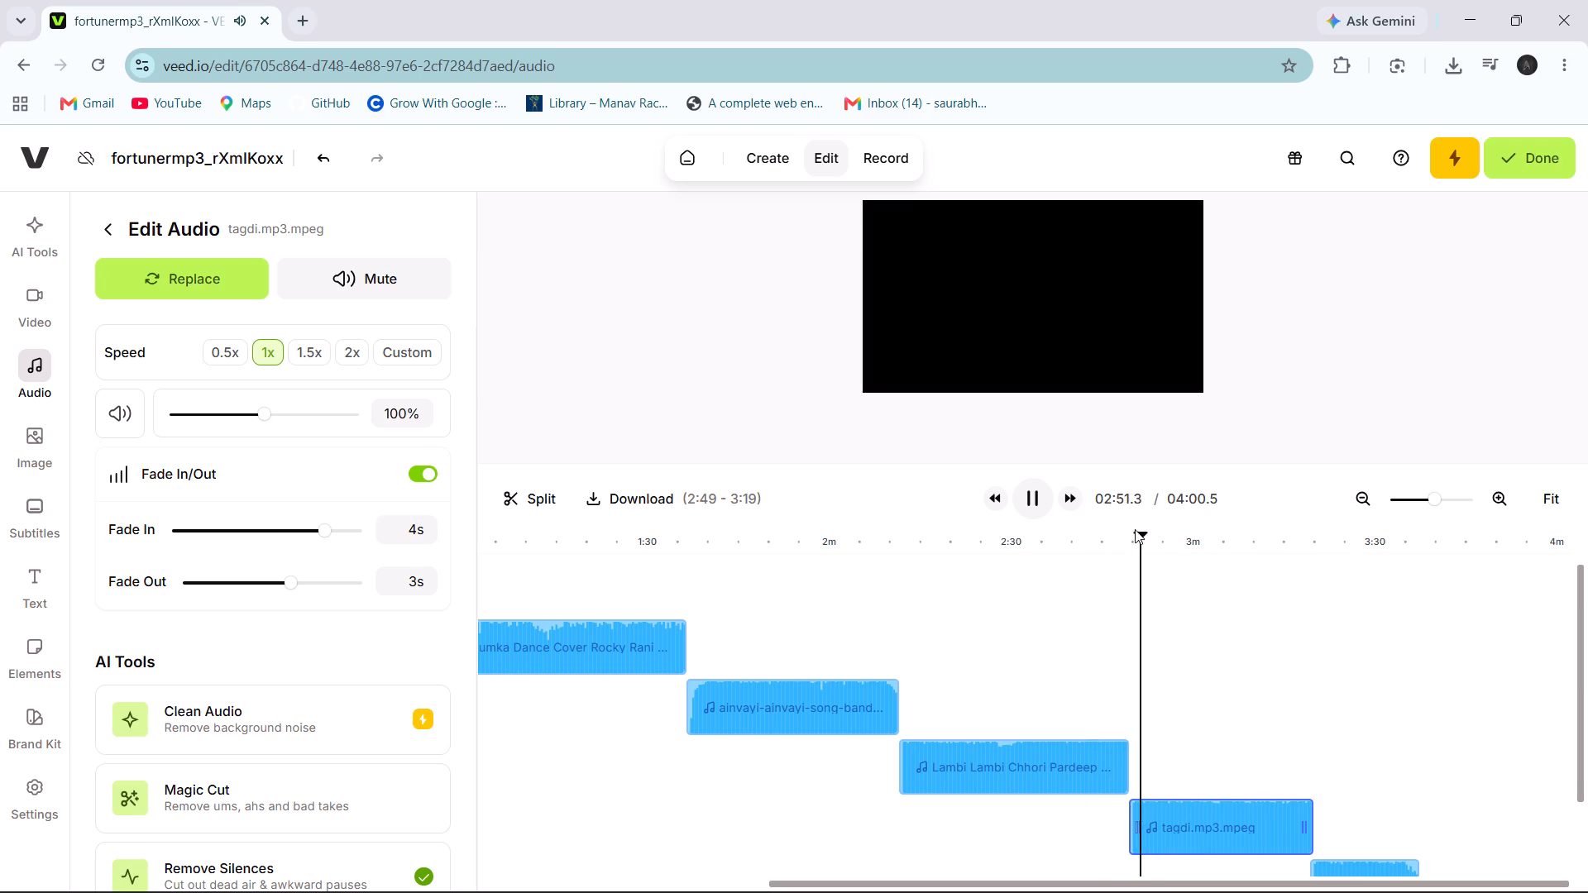
Replay the transition from Lambi Lambi Chhori to tagdi.mp3 once more, starting a few seconds before the join.
{"action": "left_click_drag", "start_coordinate": [1143, 531], "coordinate": [1088, 538], "text": "ctrl"}
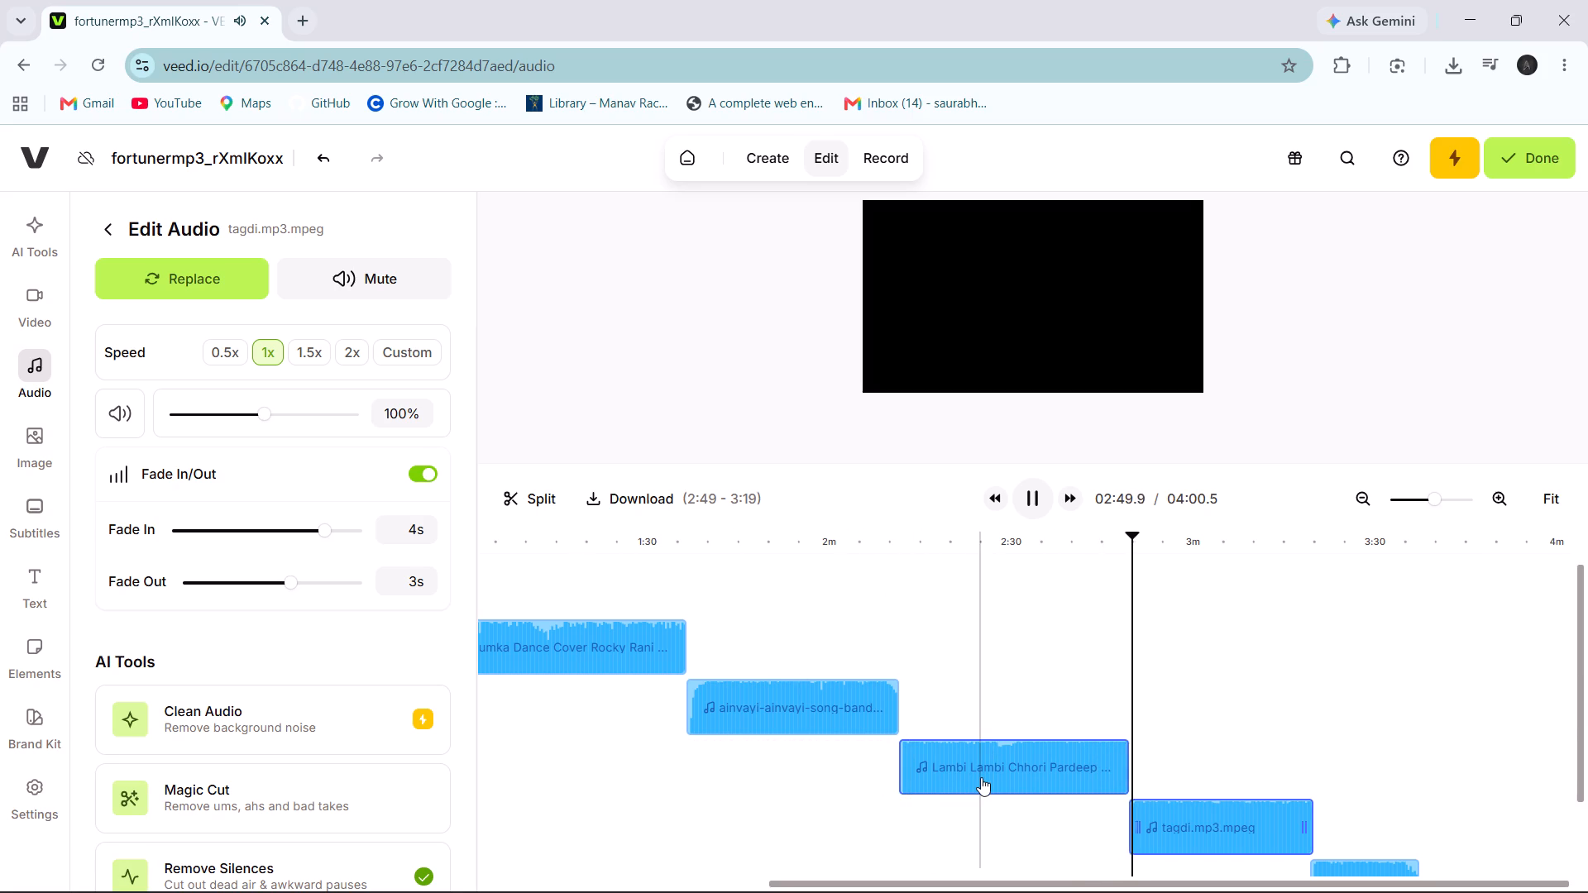
Turn on fade in/out for the tagdi 2.mp3 clip.
{"action": "scroll", "coordinate": [1267, 696], "scroll_direction": "down", "scroll_amount": 1, "text": "ctrl"}
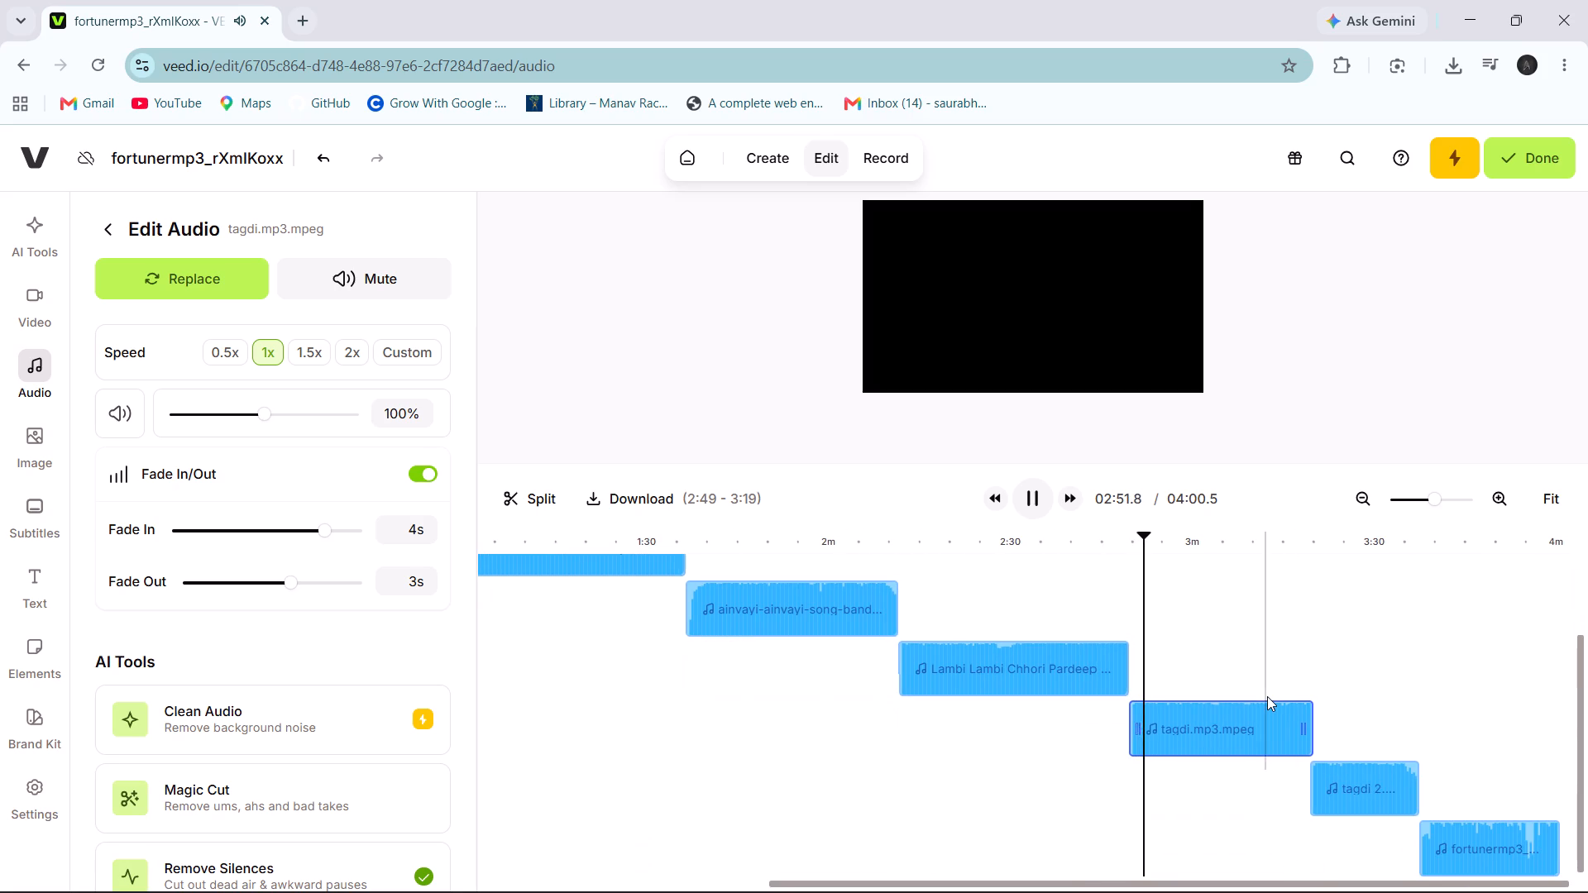
{"action": "scroll", "coordinate": [1267, 696], "scroll_direction": "left", "scroll_amount": 2, "text": "ctrl"}
{"action": "scroll", "coordinate": [1267, 696], "scroll_direction": "up", "scroll_amount": 1, "text": "ctrl"}
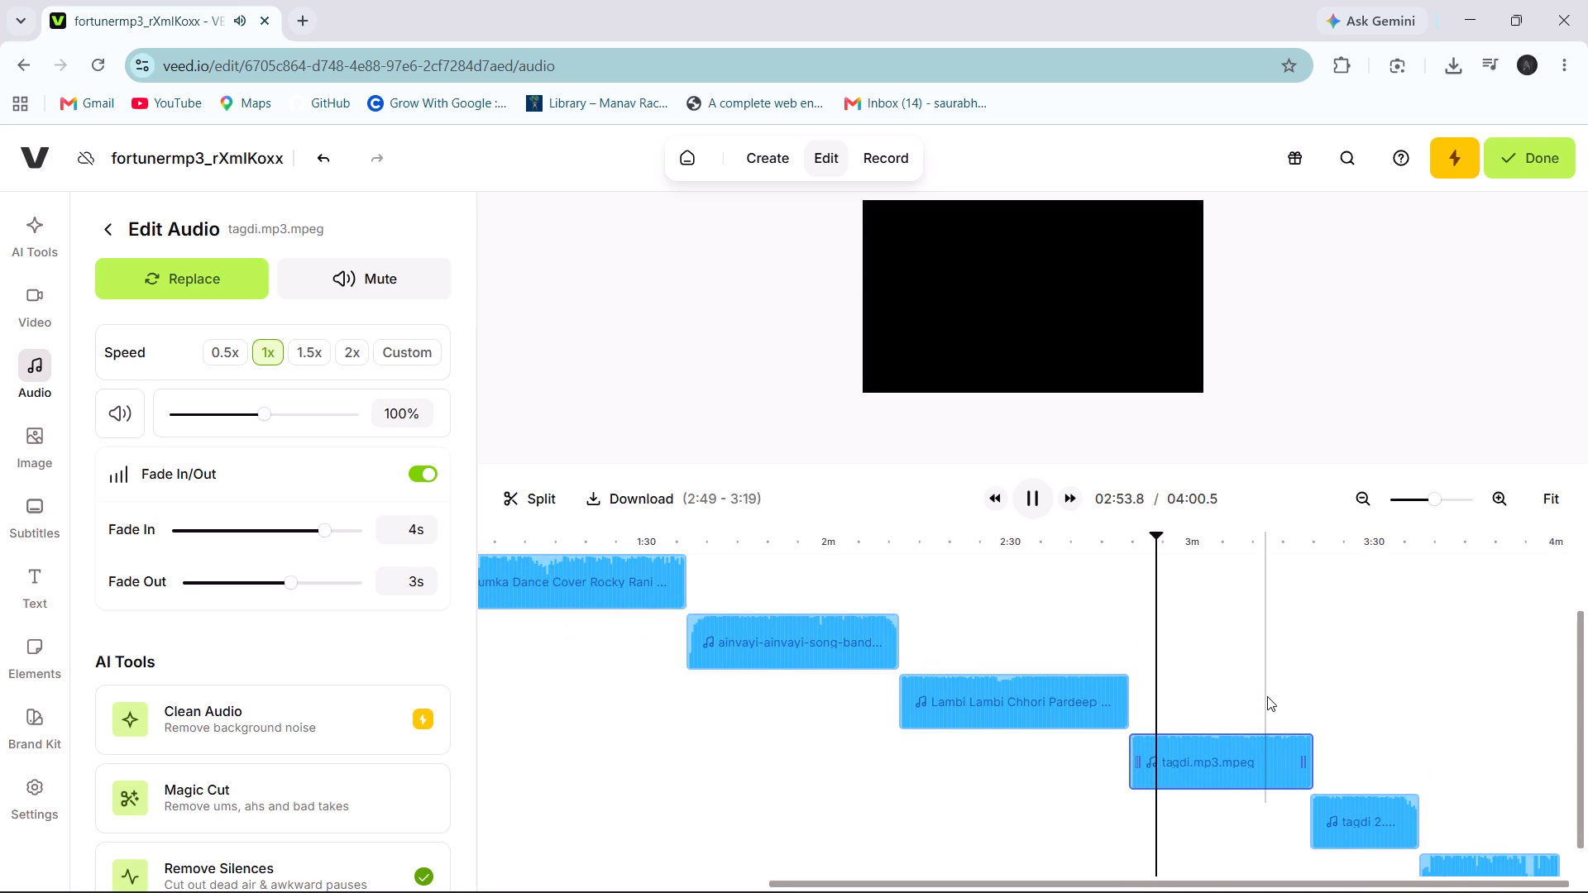
{"action": "scroll", "coordinate": [1267, 696], "scroll_direction": "down", "scroll_amount": 2, "text": "ctrl"}
{"action": "scroll", "coordinate": [1267, 696], "scroll_direction": "left", "scroll_amount": 1, "text": "ctrl"}
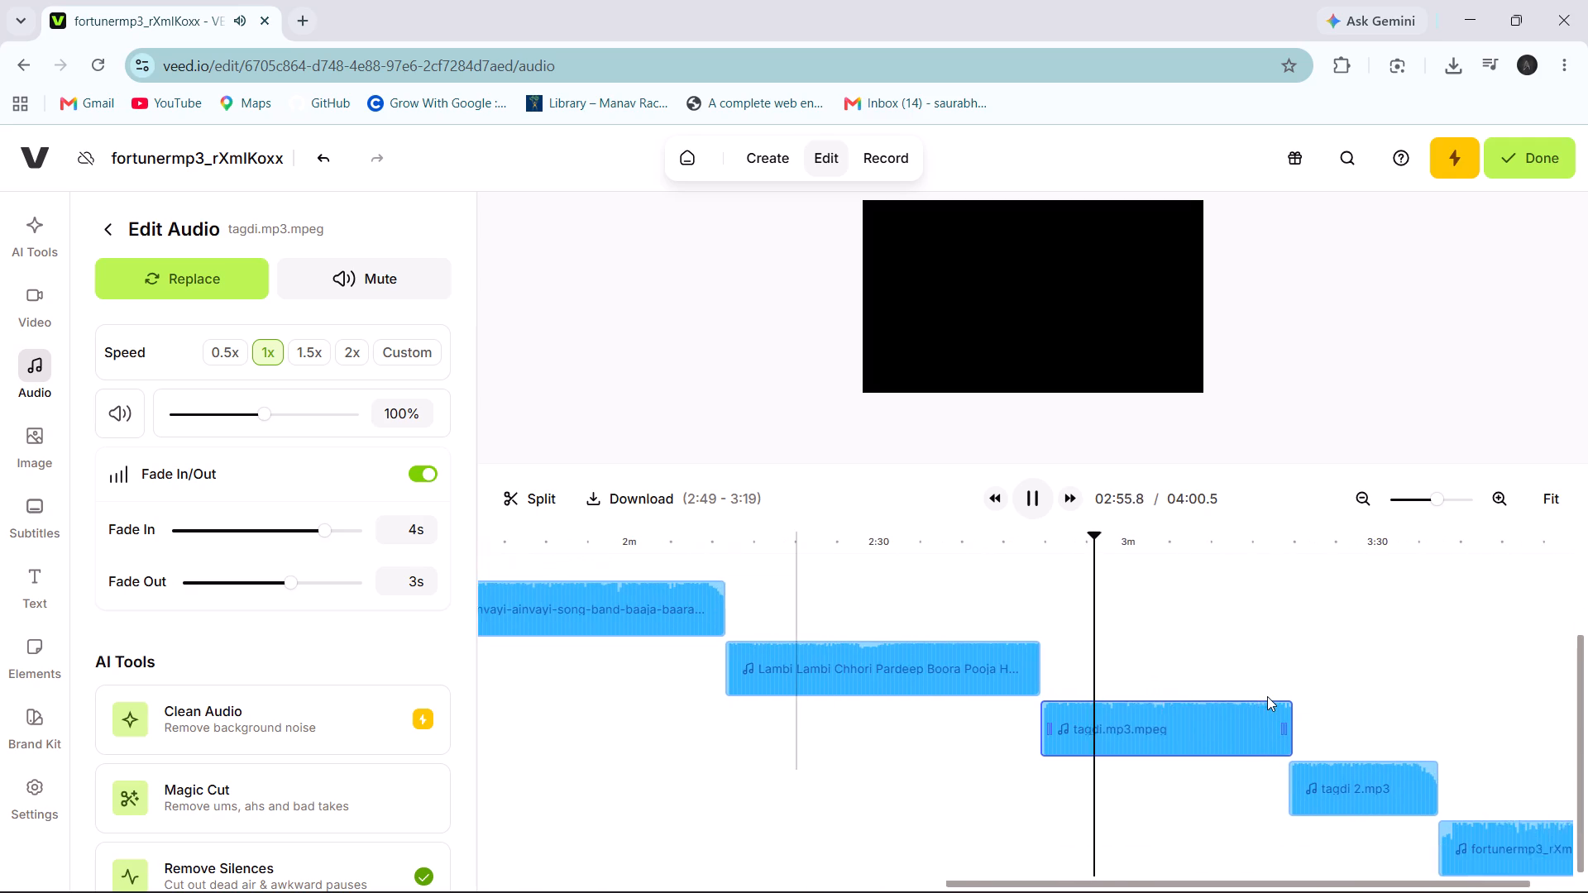
{"action": "scroll", "coordinate": [1267, 696], "scroll_direction": "left", "scroll_amount": 1, "text": "ctrl"}
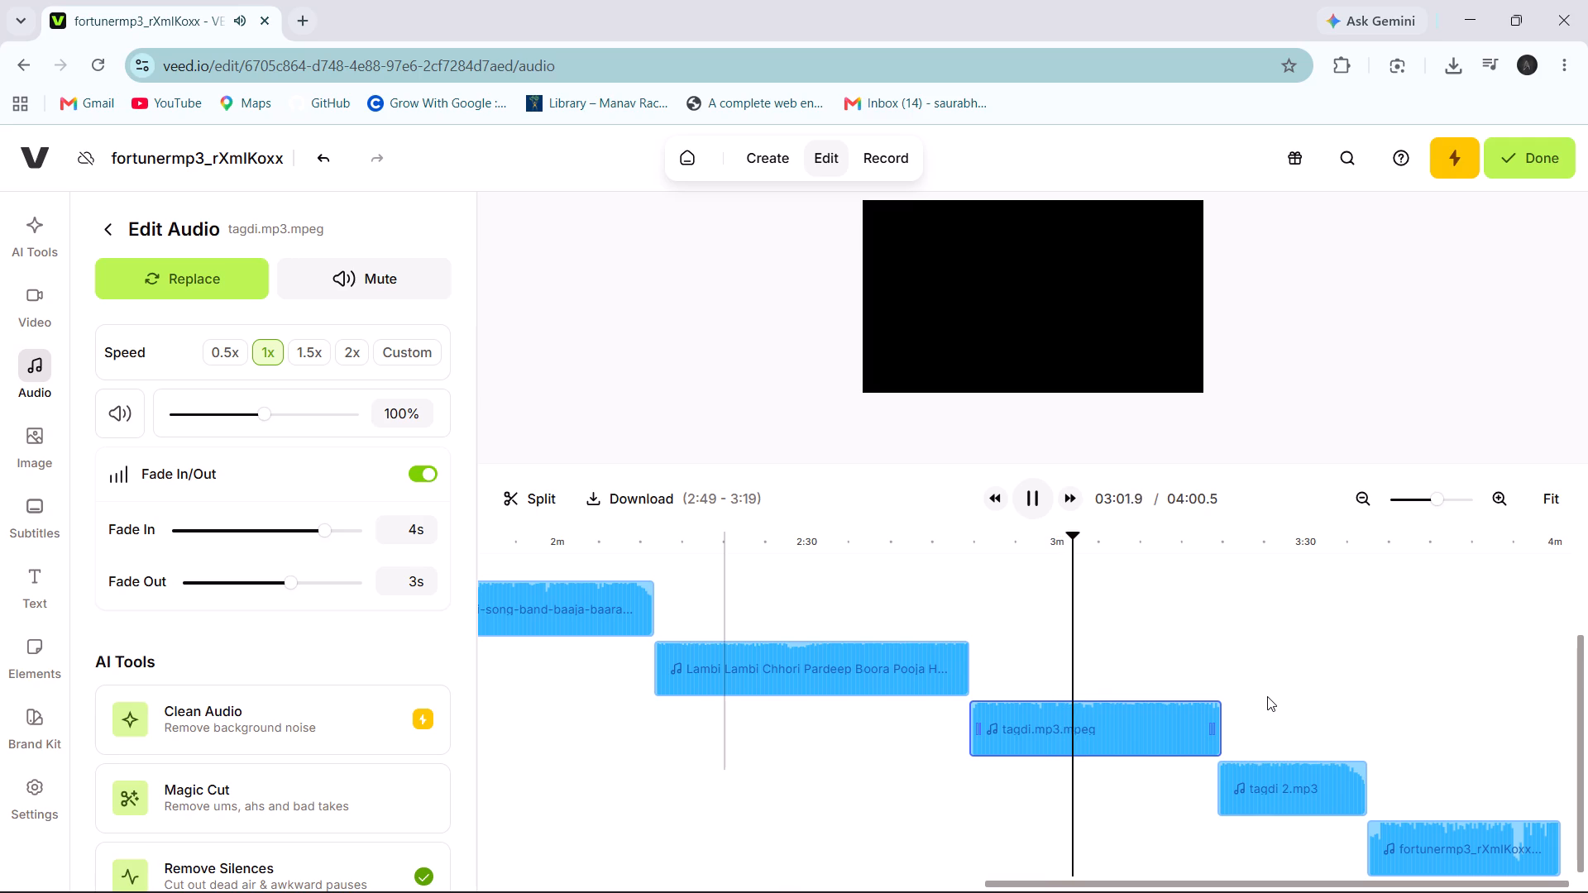
{"action": "left_click", "coordinate": [1279, 784], "text": "ctrl"}
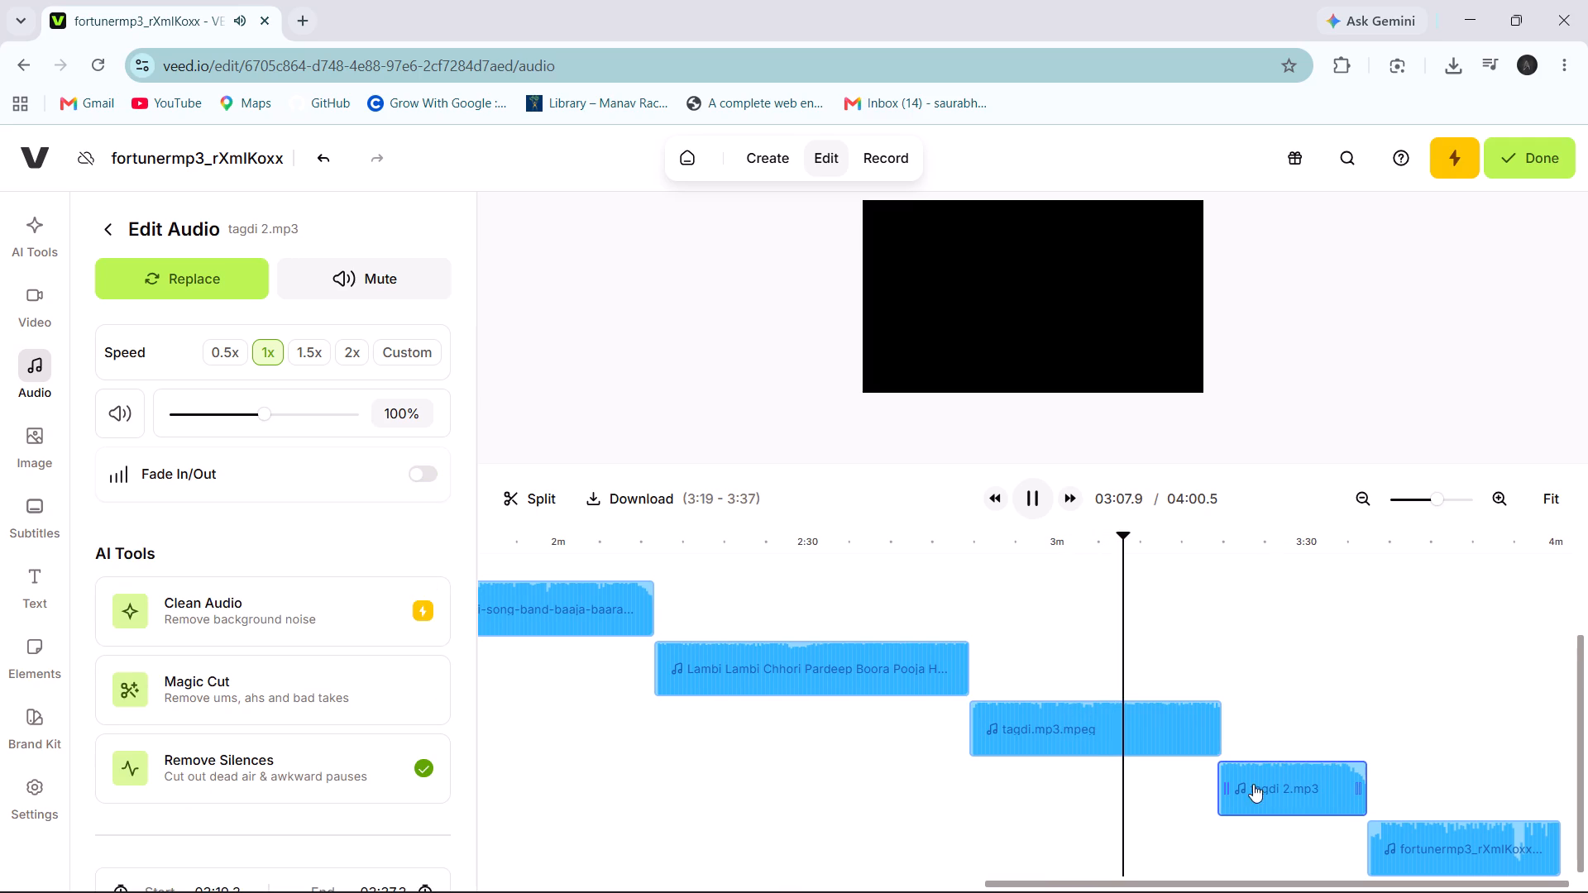
{"action": "left_click", "coordinate": [429, 475], "text": "ctrl"}
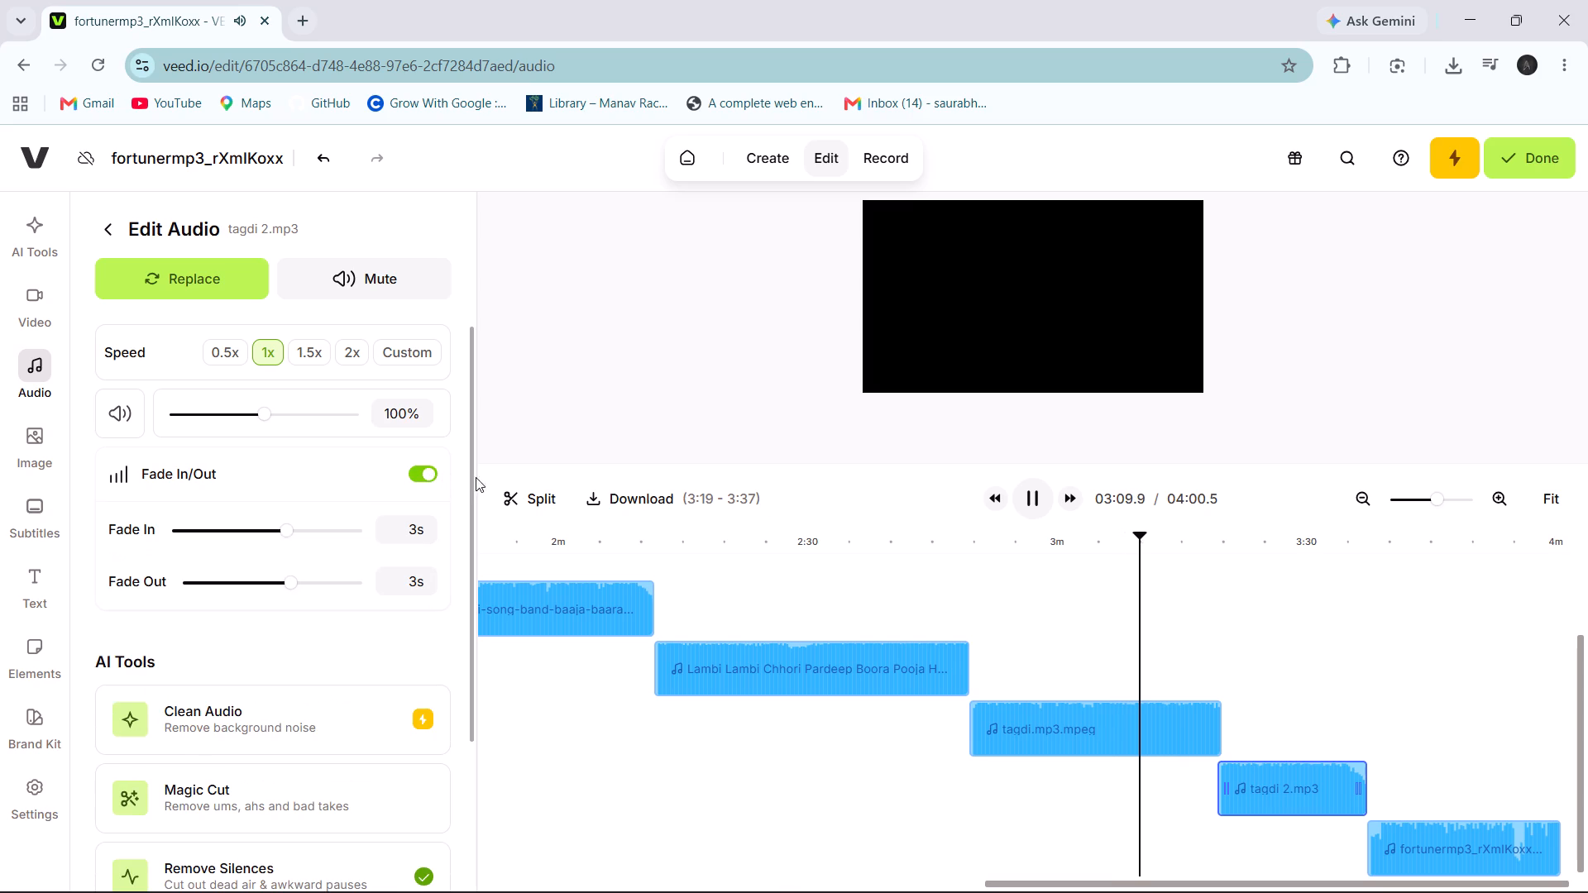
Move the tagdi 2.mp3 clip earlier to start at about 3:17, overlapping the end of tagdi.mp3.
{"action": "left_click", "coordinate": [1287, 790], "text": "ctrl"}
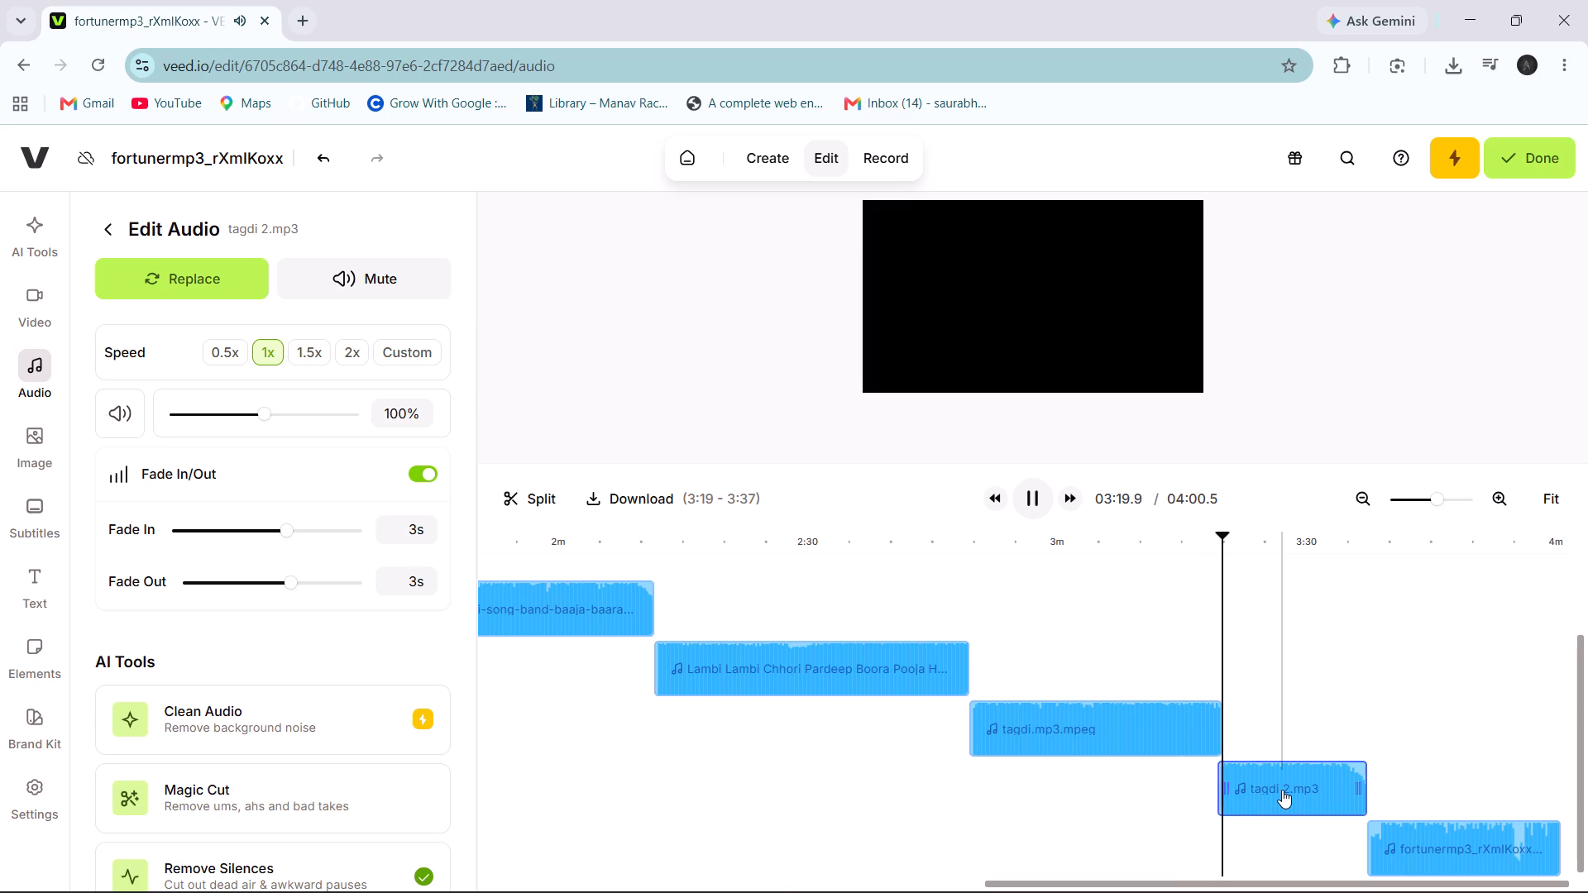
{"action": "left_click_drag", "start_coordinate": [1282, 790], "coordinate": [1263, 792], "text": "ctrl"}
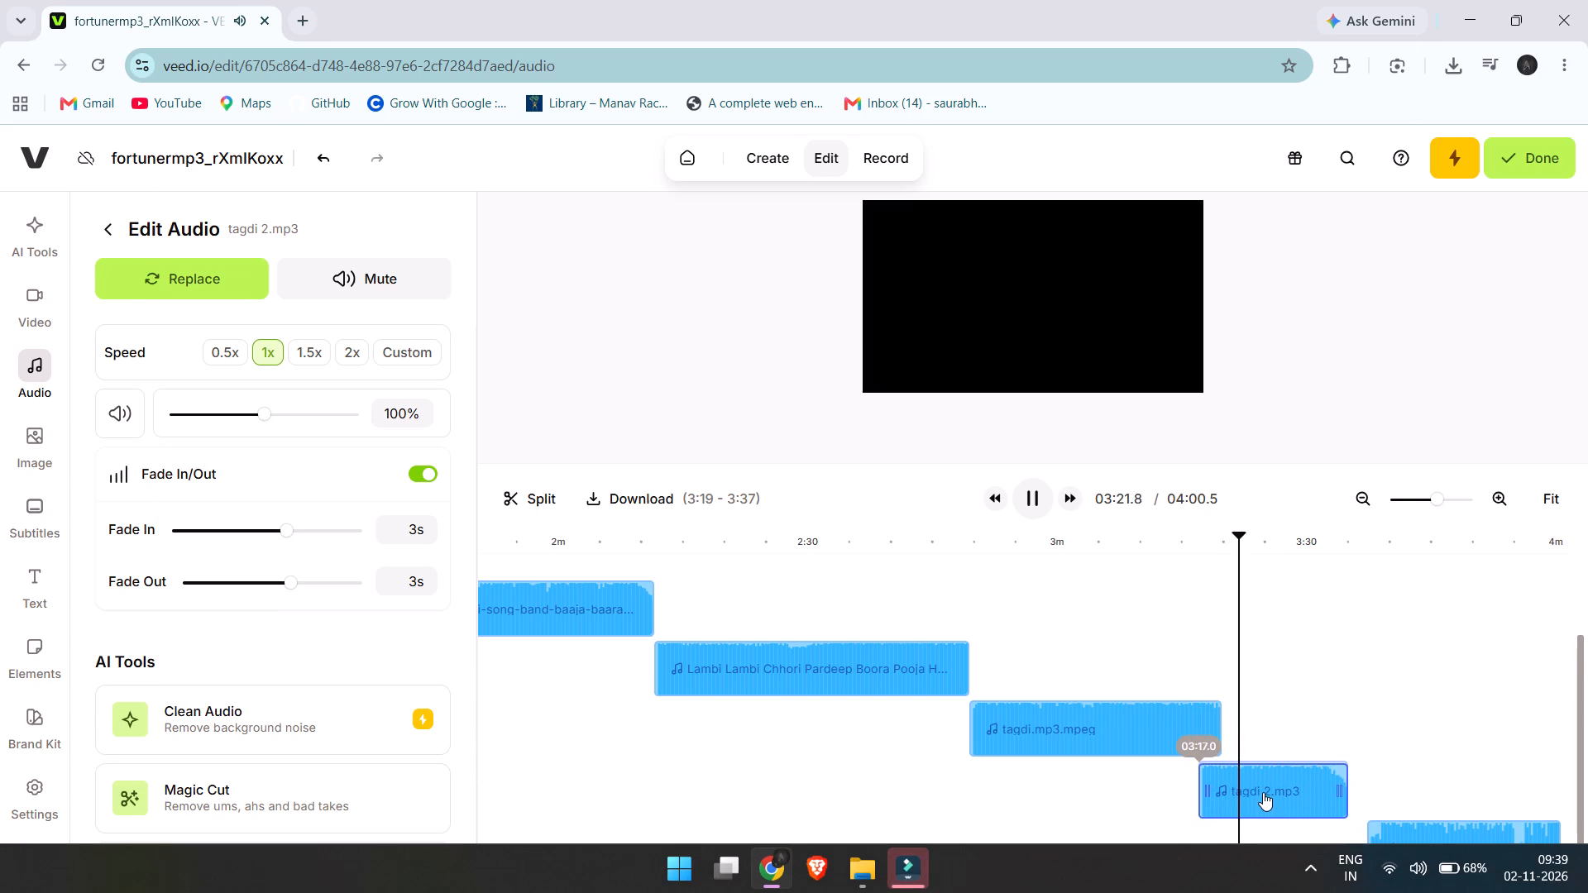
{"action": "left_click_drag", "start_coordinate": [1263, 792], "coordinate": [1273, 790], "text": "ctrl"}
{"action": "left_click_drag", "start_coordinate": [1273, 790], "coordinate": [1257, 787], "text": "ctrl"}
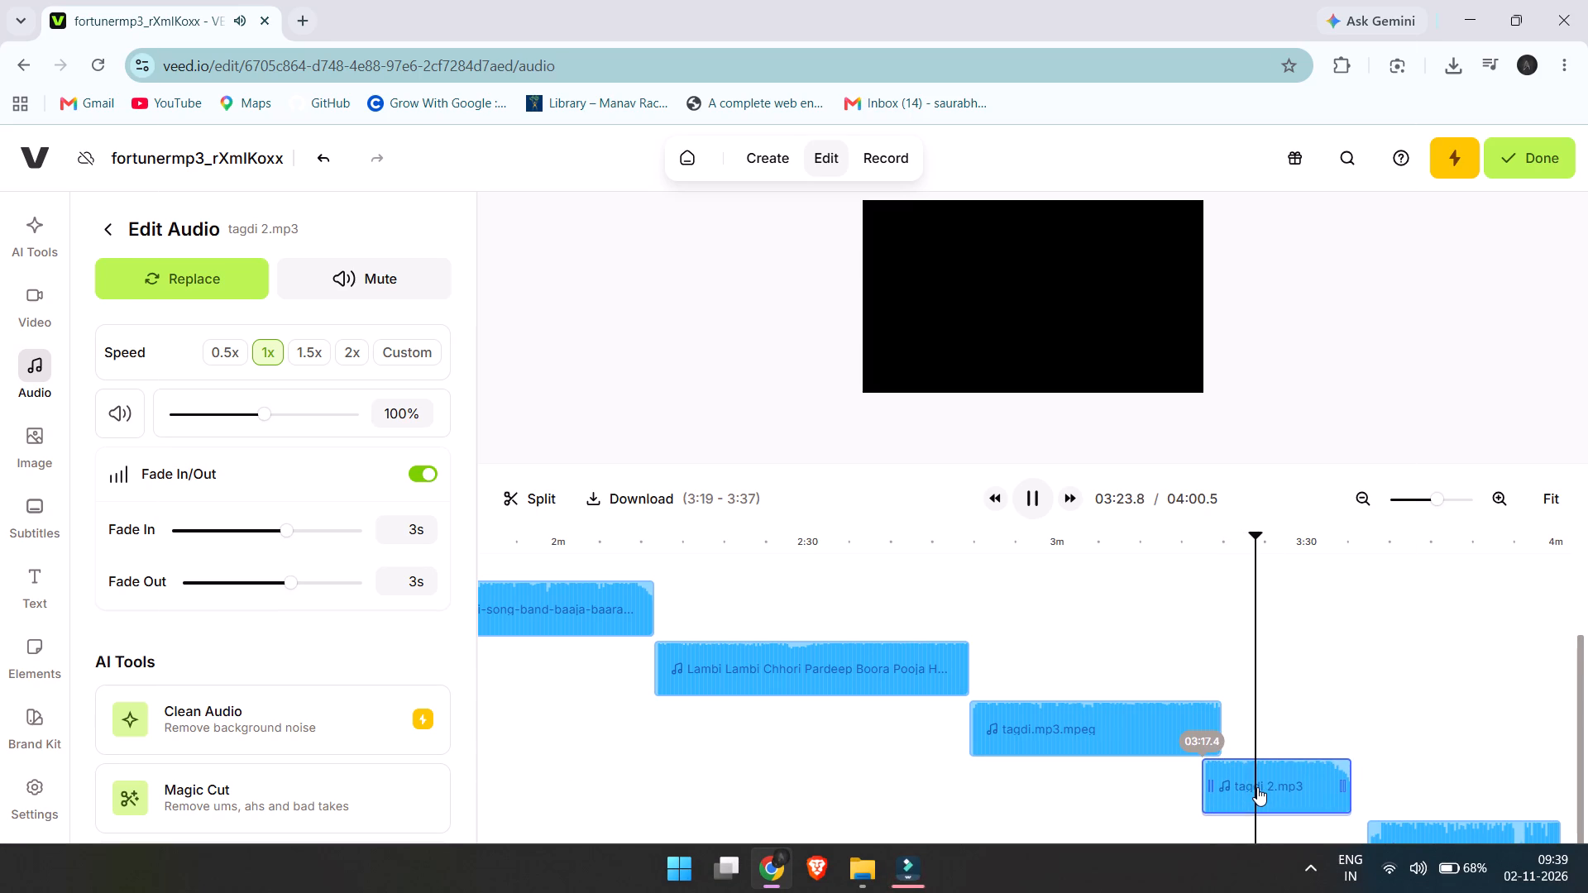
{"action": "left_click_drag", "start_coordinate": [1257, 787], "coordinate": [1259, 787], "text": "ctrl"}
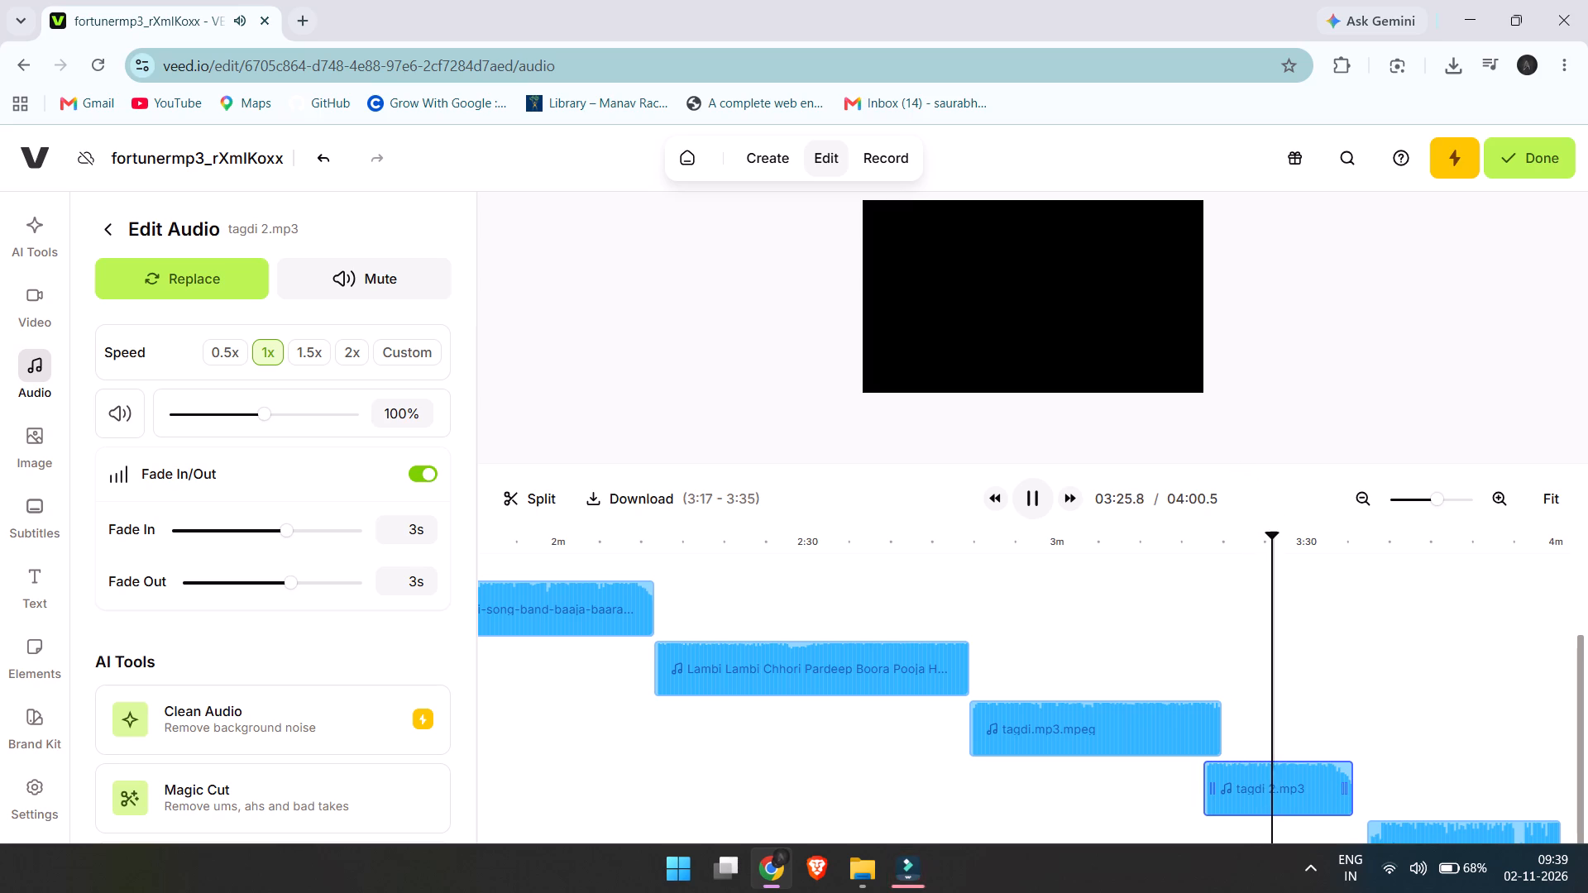
Replay the transition from tagdi.mp3 to tagdi 2.mp3, starting a few seconds before the overlap.
{"action": "left_click_drag", "start_coordinate": [1275, 532], "coordinate": [1173, 546], "text": "ctrl"}
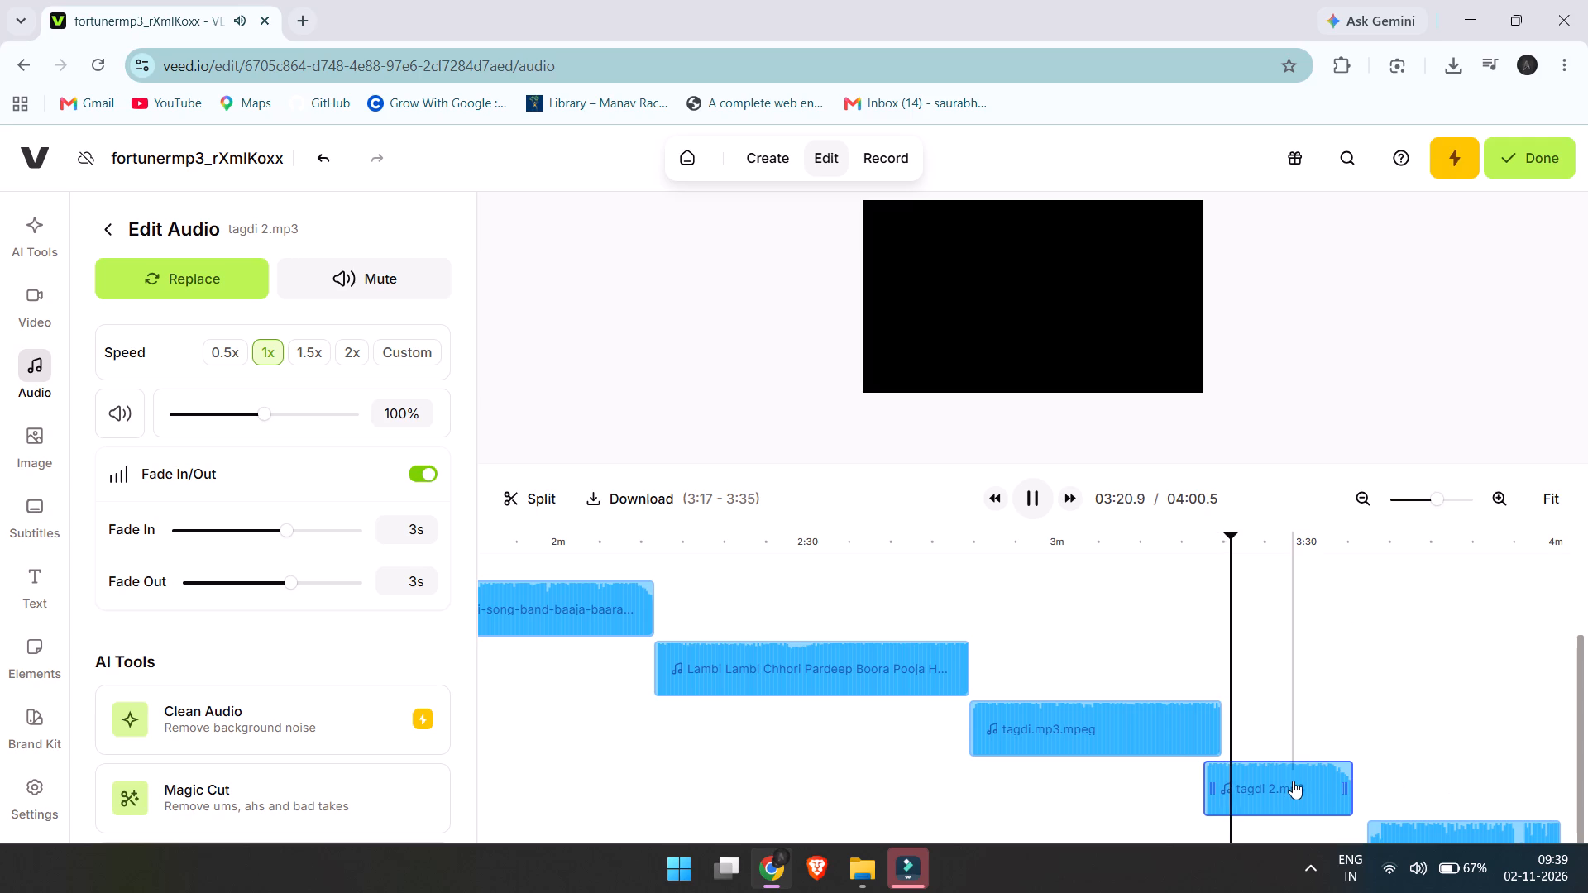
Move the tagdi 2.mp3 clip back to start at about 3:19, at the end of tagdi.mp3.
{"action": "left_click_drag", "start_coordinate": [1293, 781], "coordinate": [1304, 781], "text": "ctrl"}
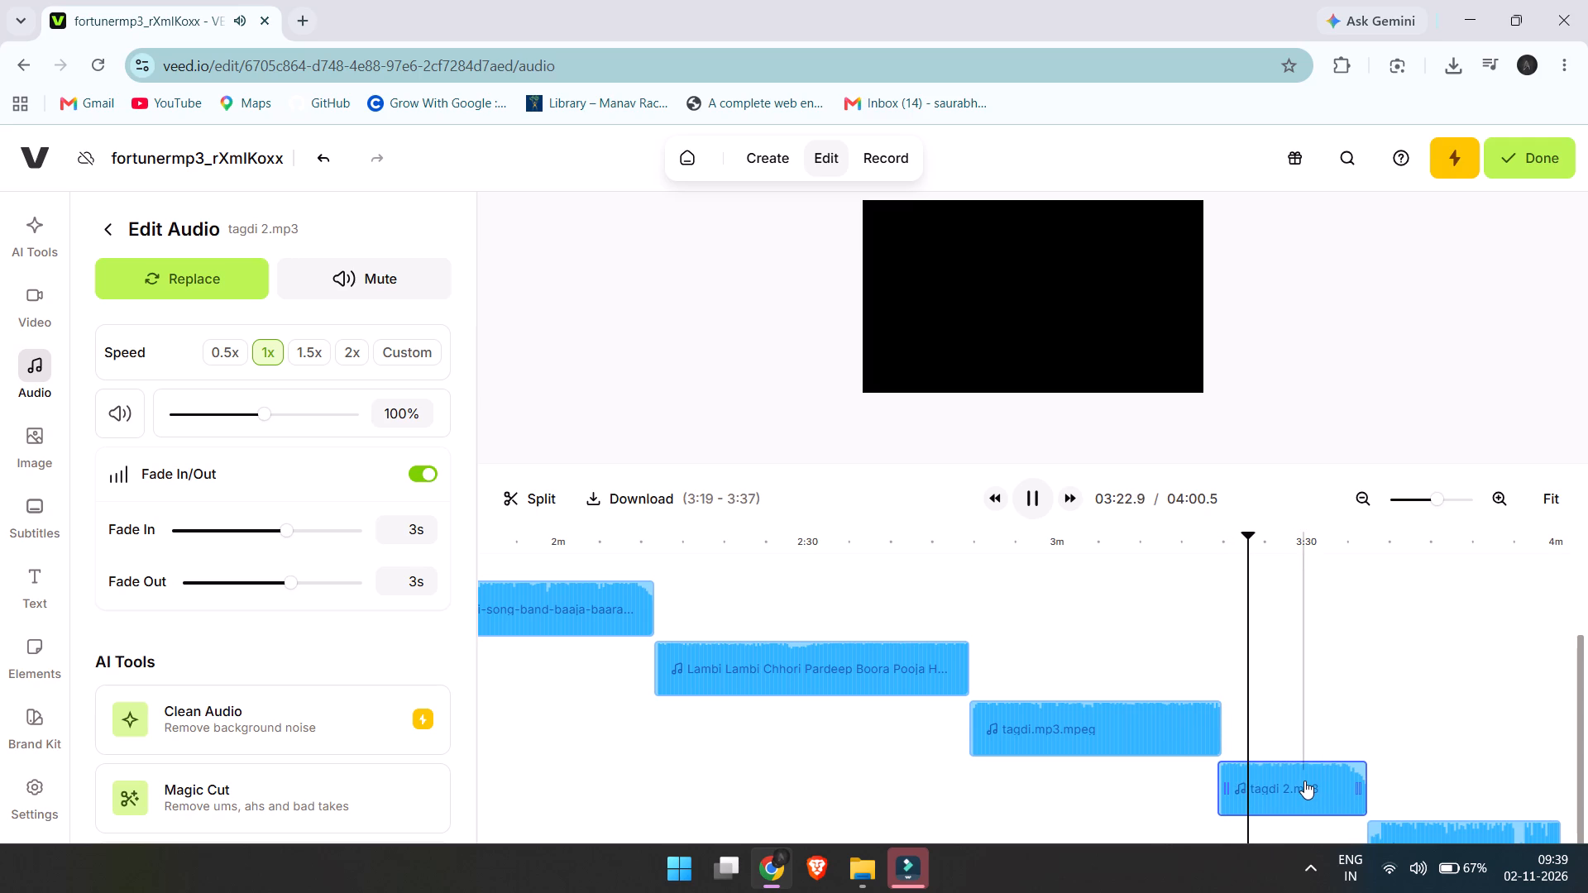
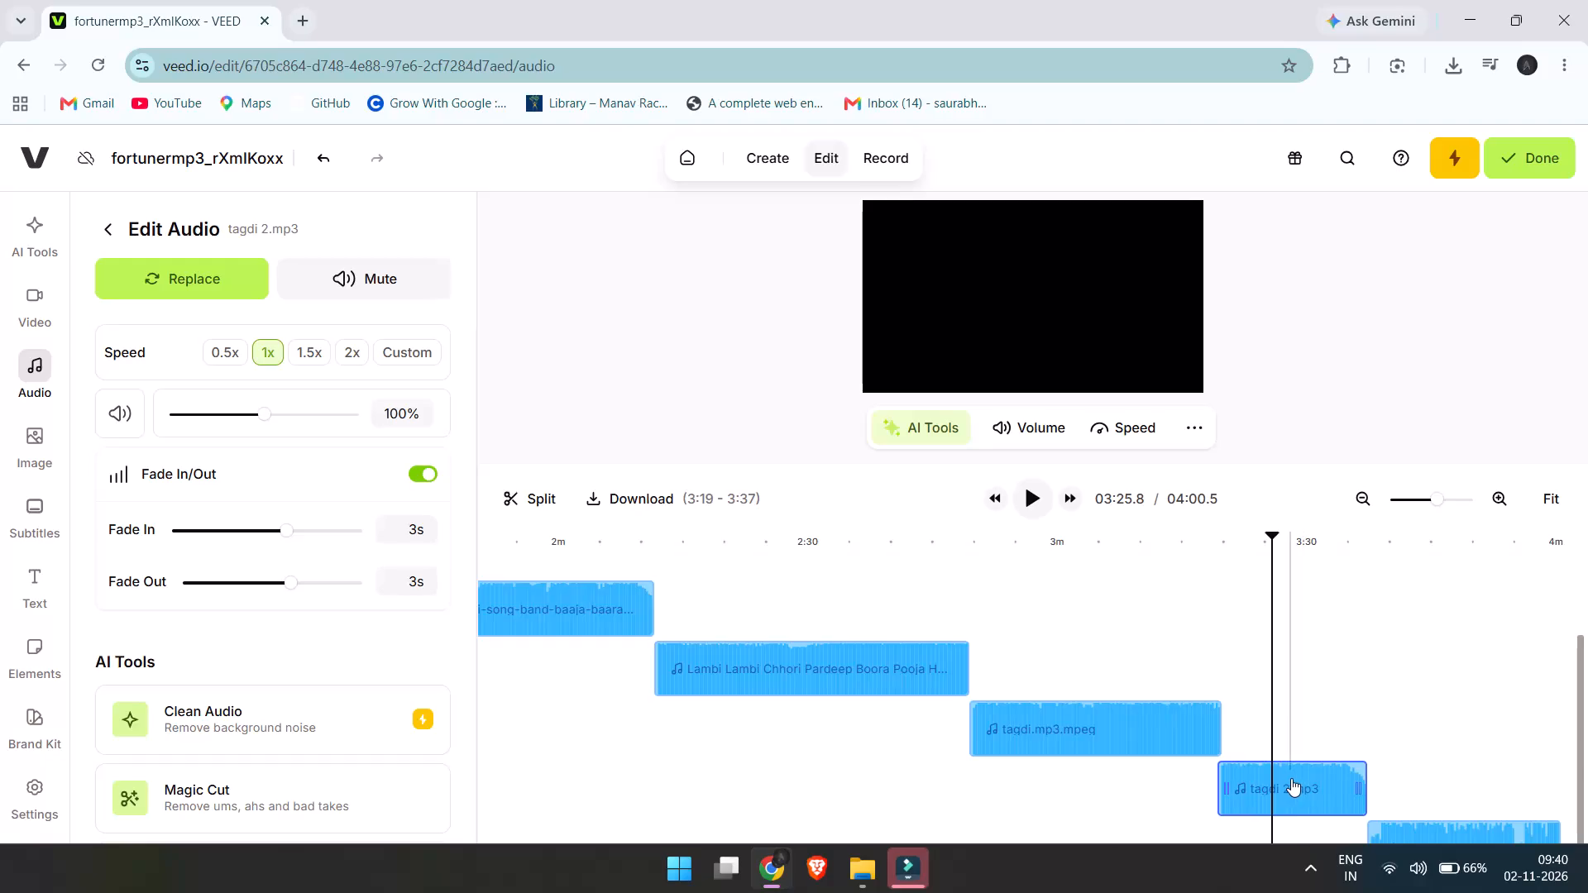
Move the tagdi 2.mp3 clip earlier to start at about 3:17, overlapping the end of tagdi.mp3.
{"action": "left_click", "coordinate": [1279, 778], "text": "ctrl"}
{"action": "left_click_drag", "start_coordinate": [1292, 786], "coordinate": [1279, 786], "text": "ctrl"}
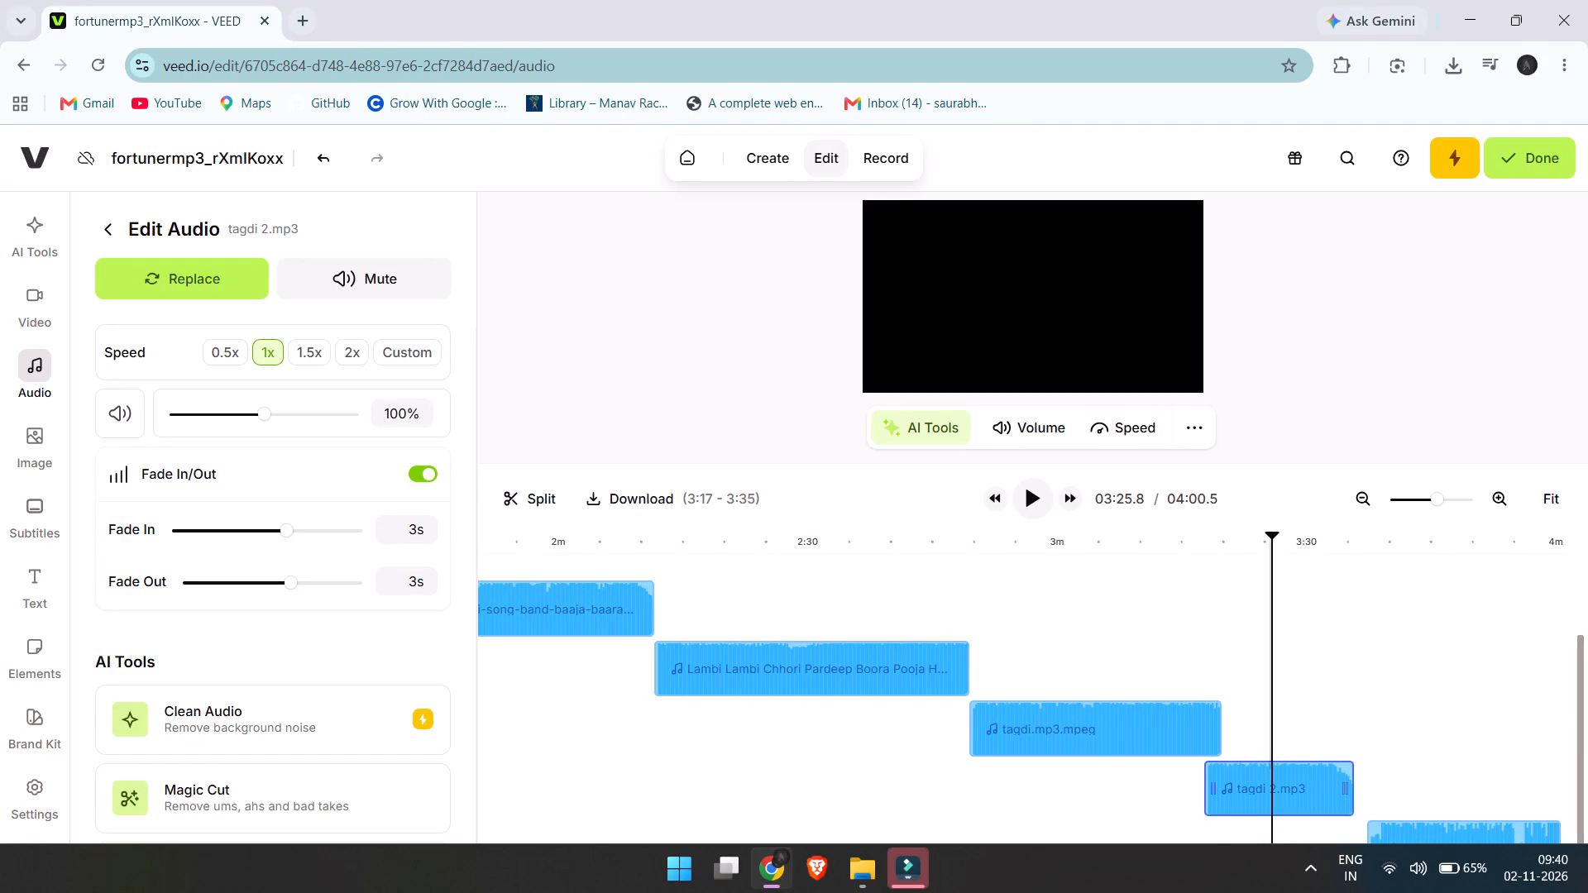
Replay the overlapping transition from tagdi.mp3 into tagdi 2.mp3, starting just before tagdi 2.mp3 begins.
{"action": "left_click_drag", "start_coordinate": [1274, 537], "coordinate": [1193, 542], "text": "ctrl"}
{"action": "key", "text": "space"}
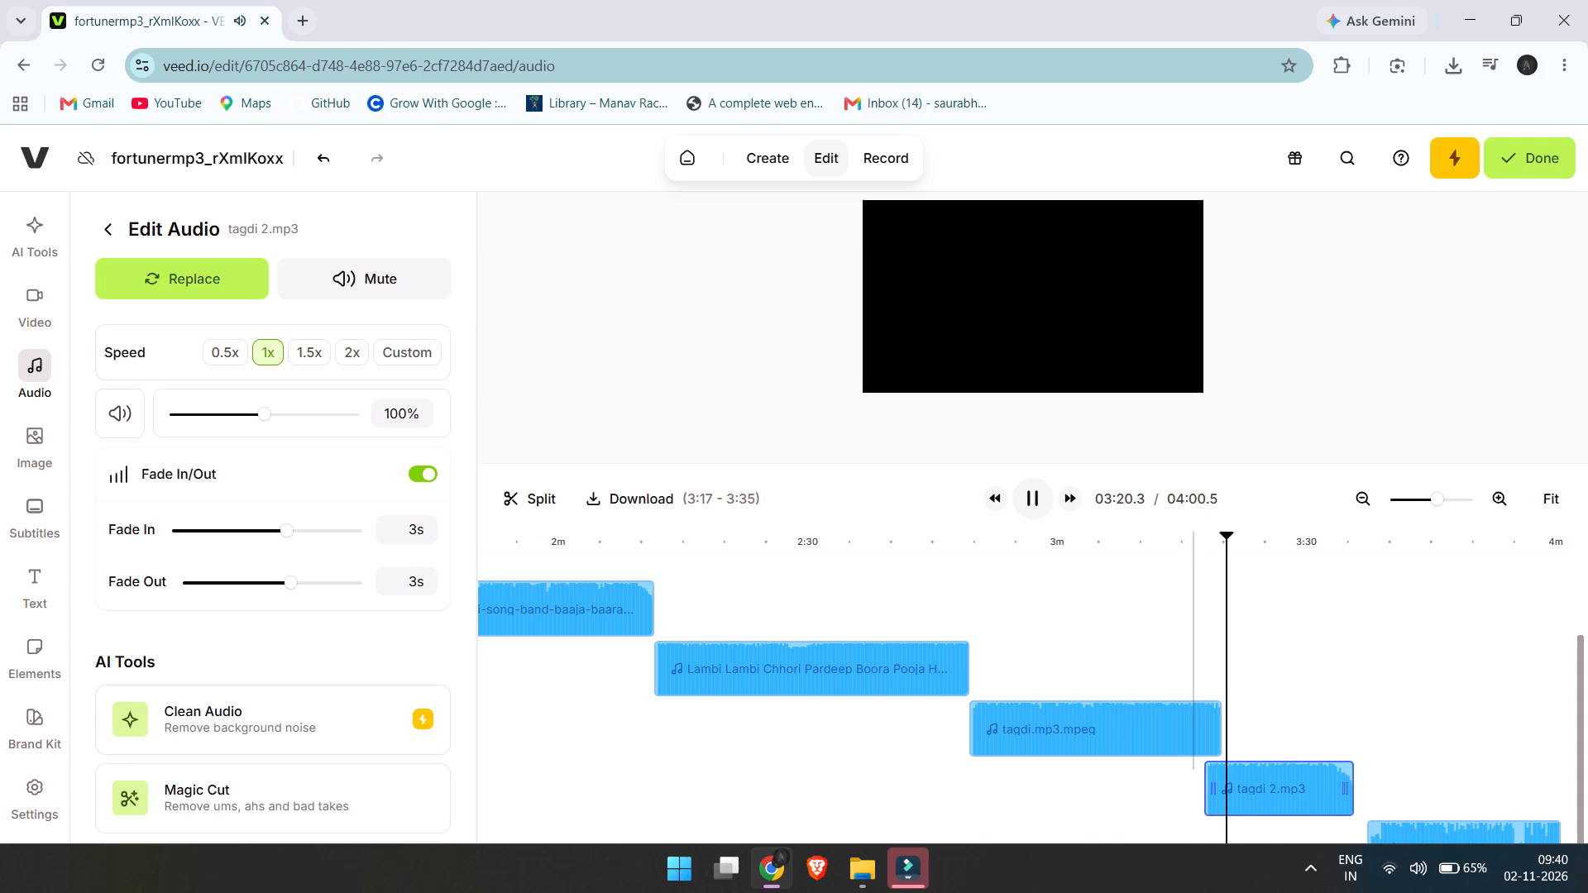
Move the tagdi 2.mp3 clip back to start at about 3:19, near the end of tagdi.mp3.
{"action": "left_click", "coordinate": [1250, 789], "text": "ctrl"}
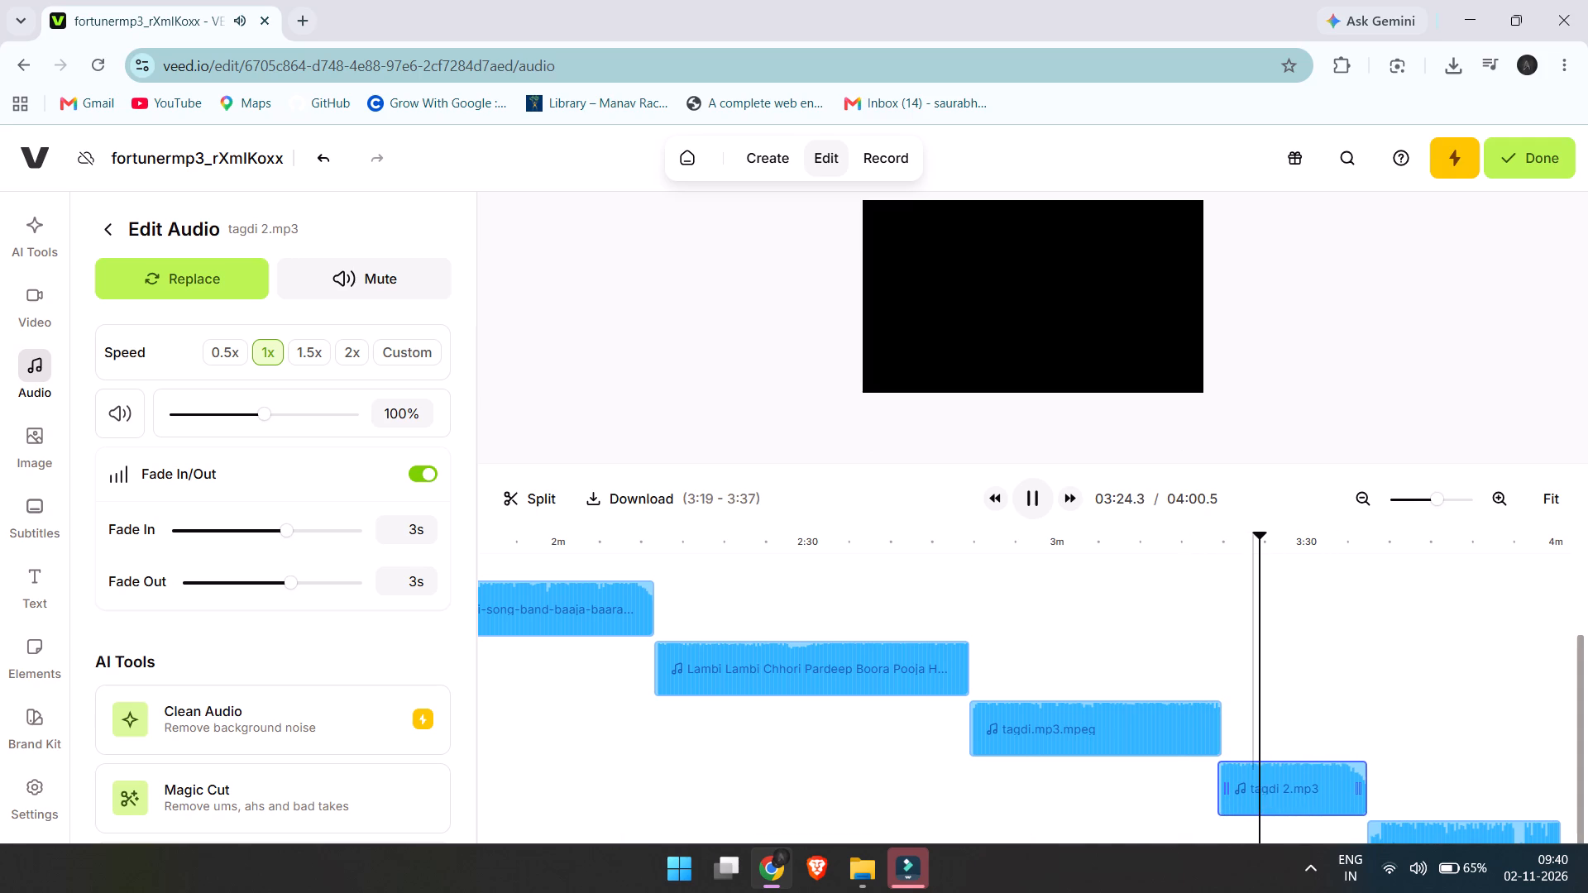
Replay the transition from tagdi.mp3 into tagdi 2.mp3, starting a few seconds before tagdi.mp3 ends.
{"action": "left_click_drag", "start_coordinate": [1267, 531], "coordinate": [1198, 545], "text": "ctrl"}
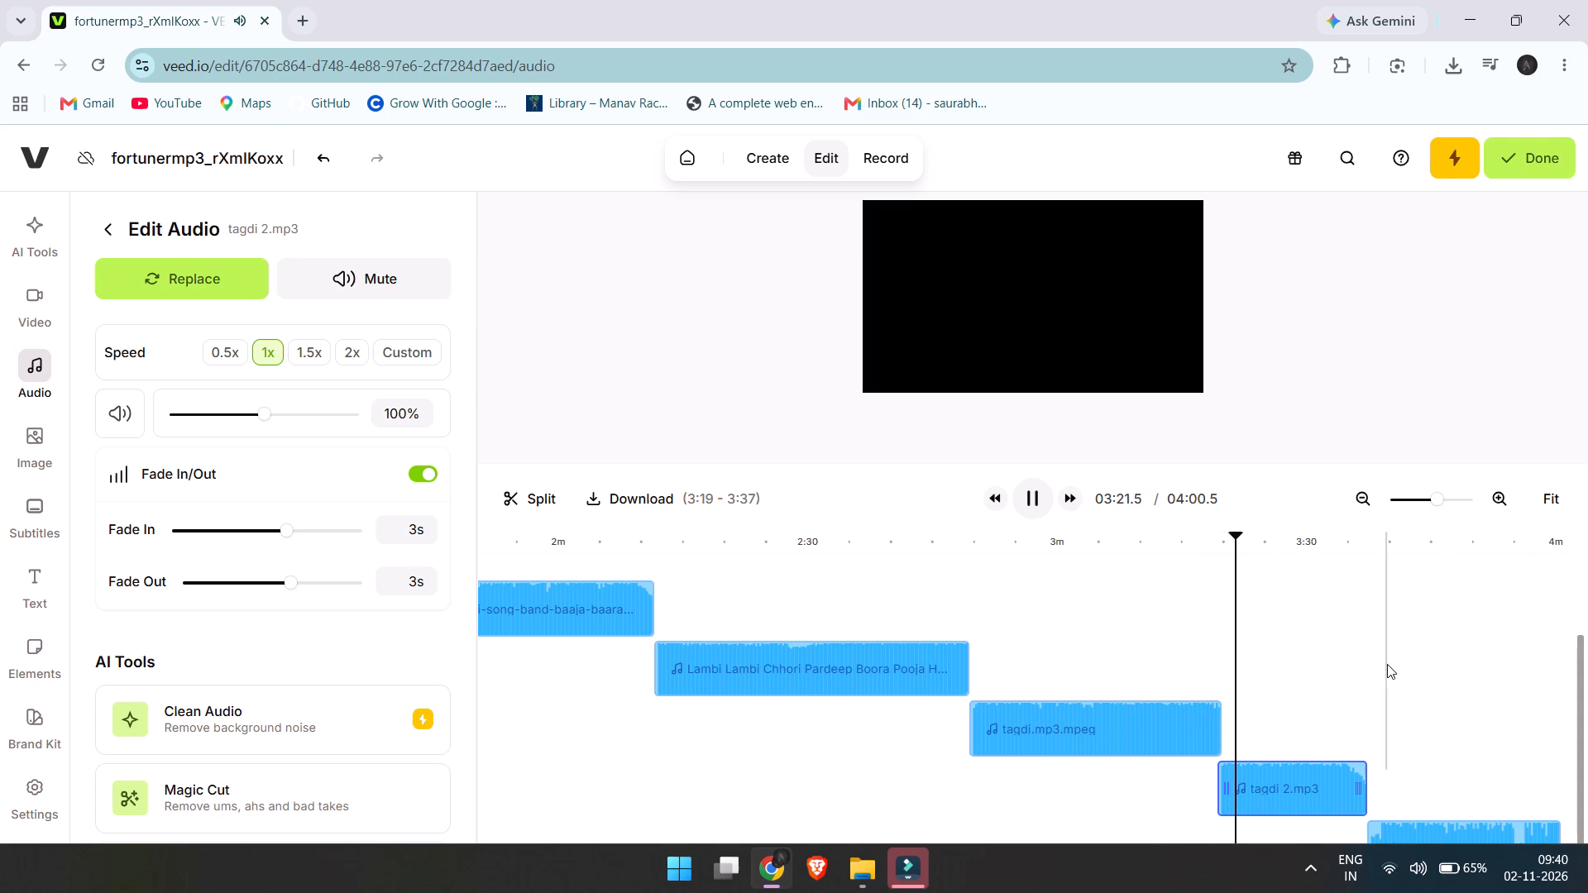
{"action": "scroll", "coordinate": [1387, 664], "scroll_direction": "down", "scroll_amount": 2, "text": "ctrl"}
{"action": "scroll", "coordinate": [1404, 776], "scroll_direction": "left", "scroll_amount": 1, "text": "ctrl"}
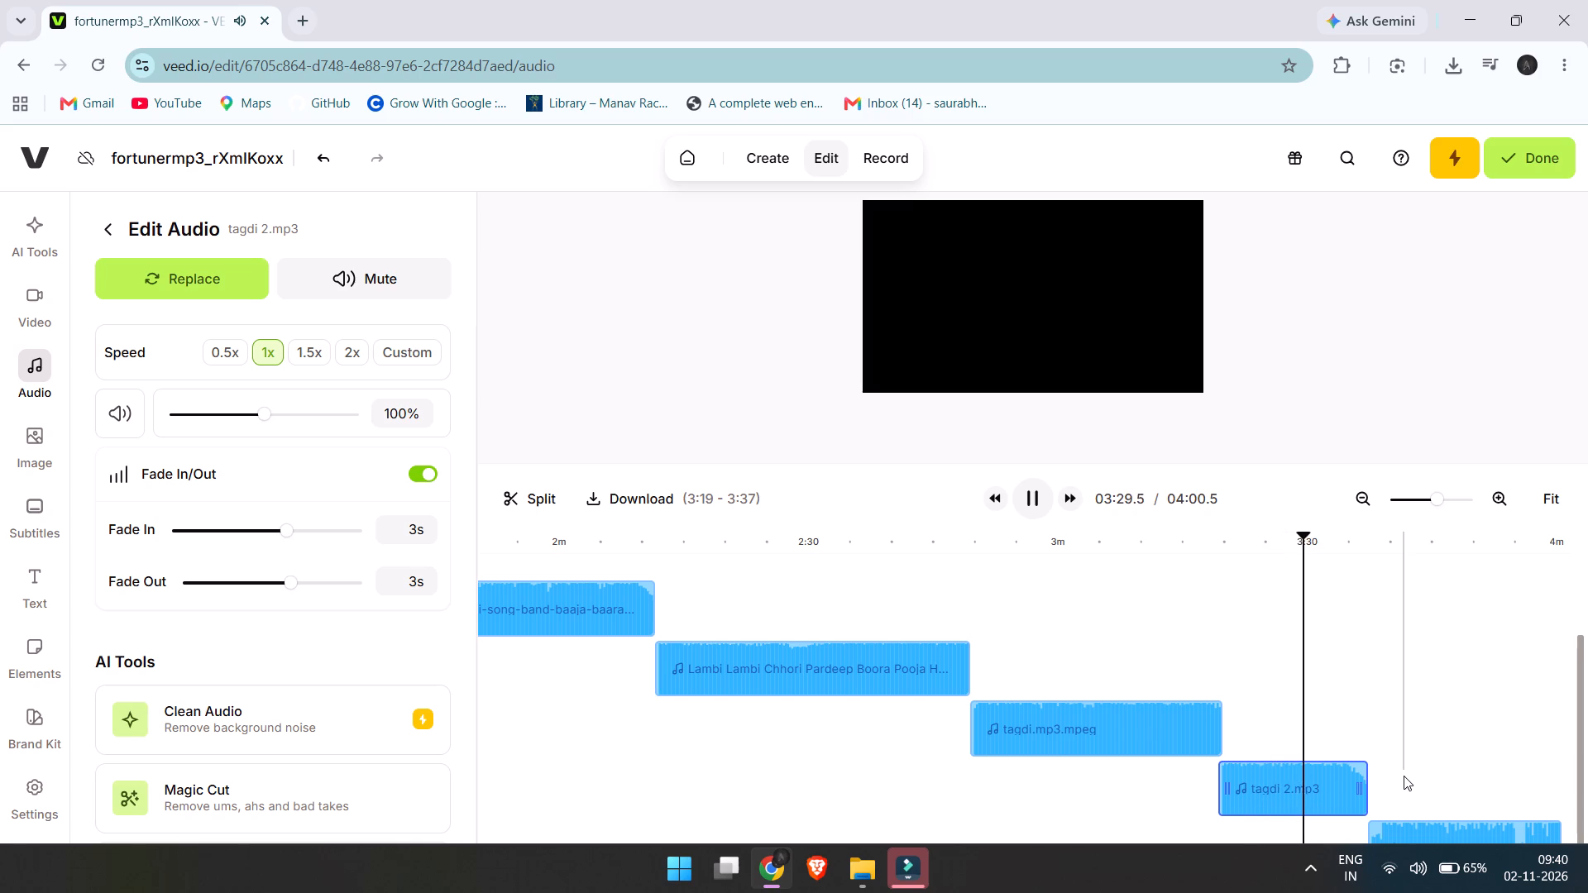
Nudge the tagdi 2.mp3 clip slightly later so it starts right where tagdi.mp3 ends.
{"action": "left_click", "coordinate": [1296, 795], "text": "ctrl"}
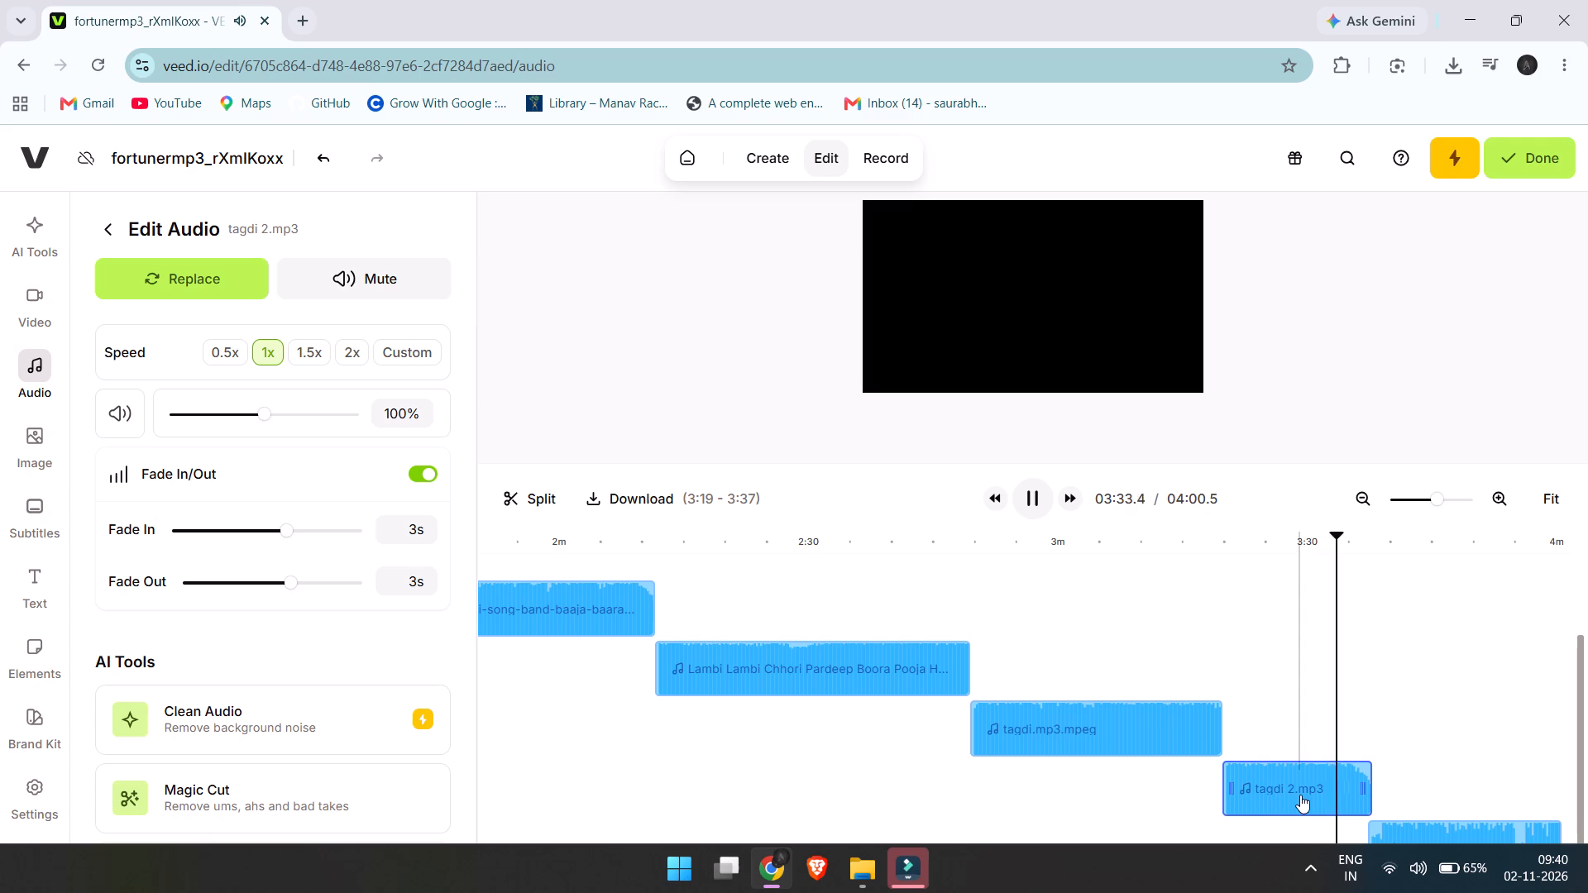
Shift the last clip, fortunermp3_rXmIKoxx.mp3, slightly later to start at about 3:37, where tagdi 2.mp3 ends.
{"action": "scroll", "coordinate": [1382, 765], "scroll_direction": "down", "scroll_amount": 1, "text": "ctrl"}
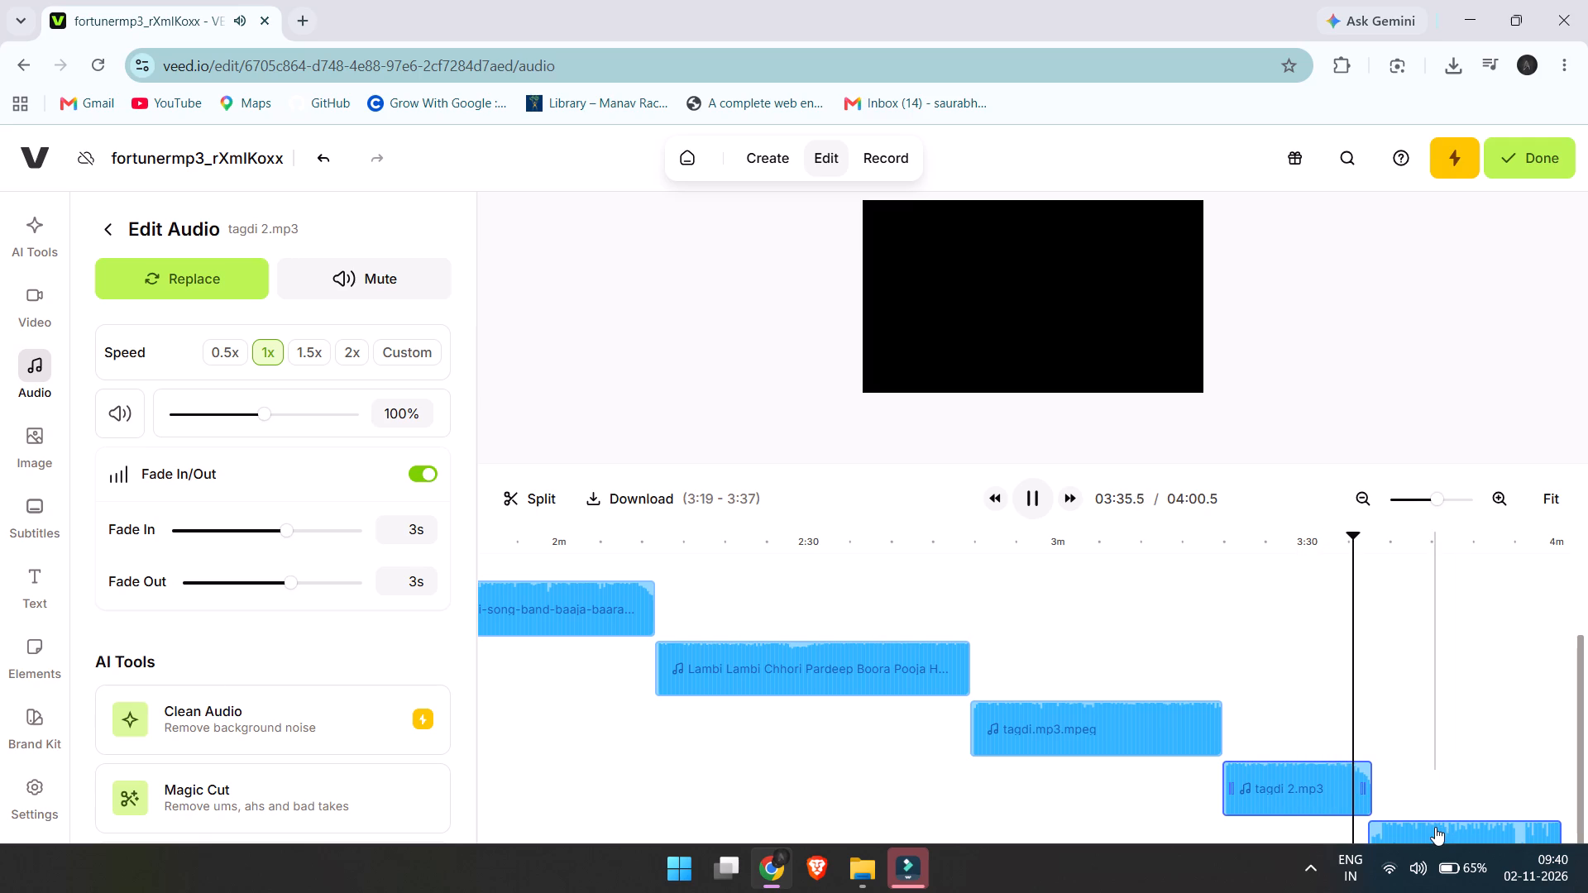
{"action": "left_click", "coordinate": [1435, 827], "text": "ctrl"}
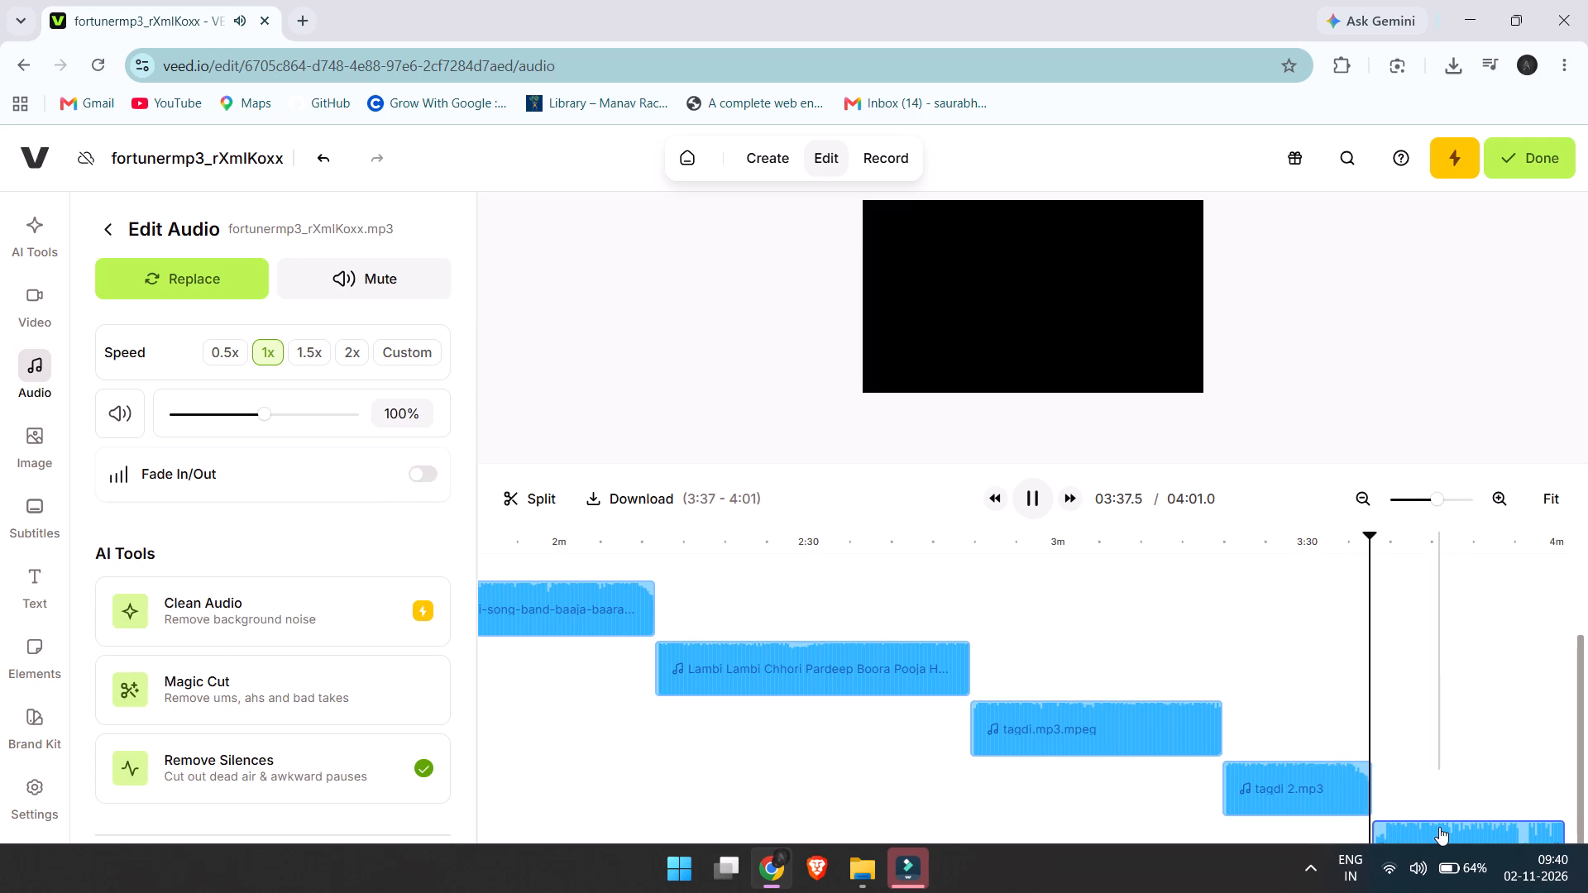
Turn on fade in/out for the fortunermp3_rXmIKoxx.mp3 clip.
{"action": "left_click", "coordinate": [411, 479], "text": "ctrl"}
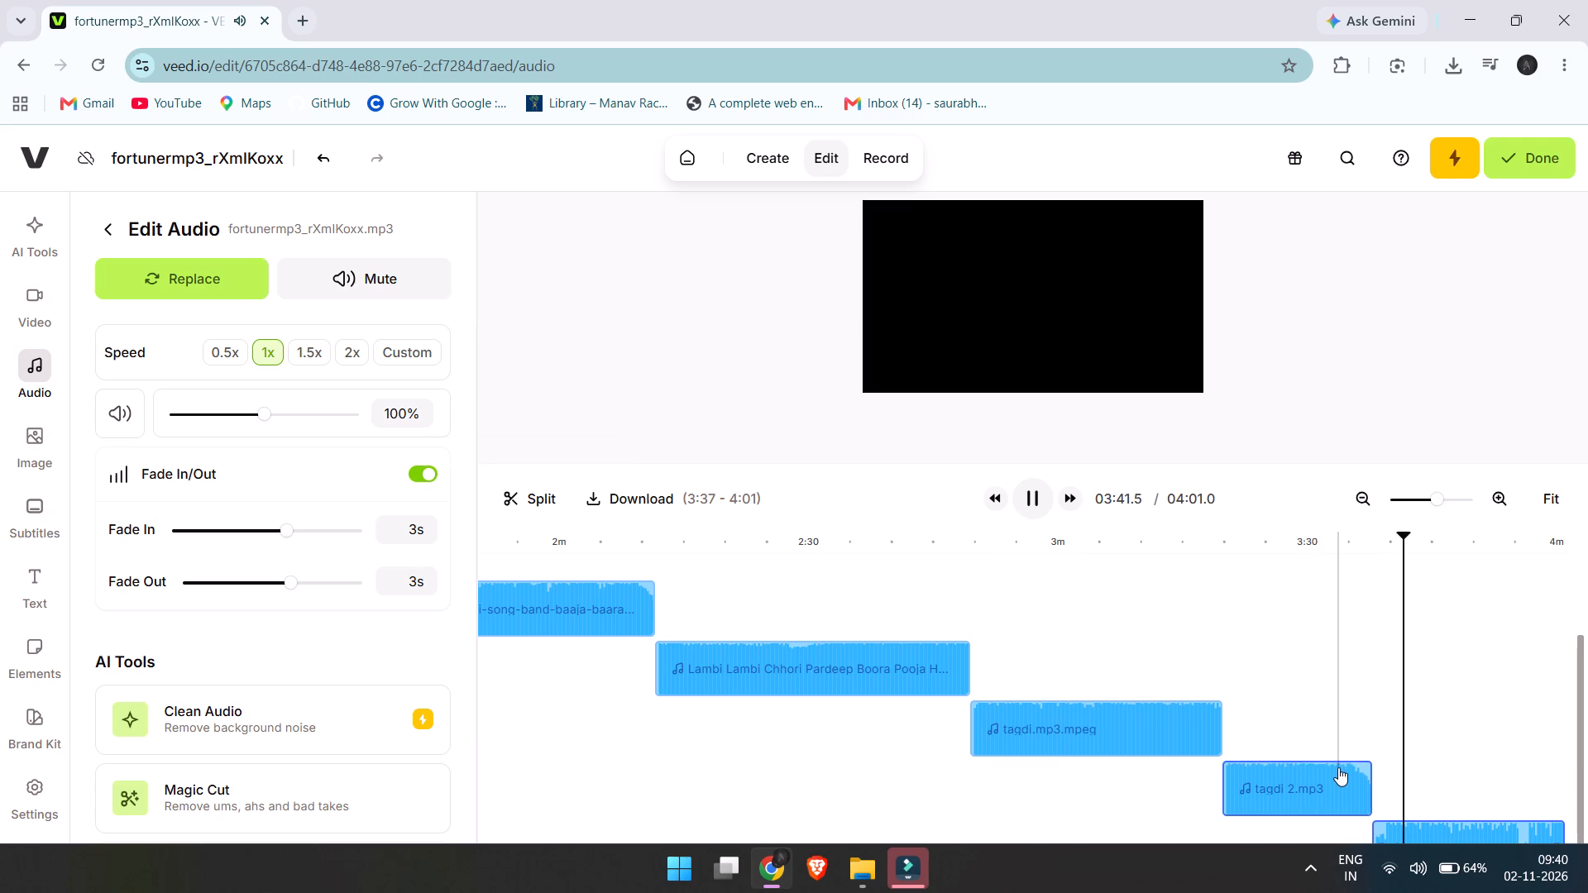
Replay the transition from tagdi 2.mp3 into the fortunermp3_rXmIKoxx.mp3 clip and listen through to the end of the mix.
{"action": "left_click_drag", "start_coordinate": [1419, 533], "coordinate": [1375, 551], "text": "ctrl"}
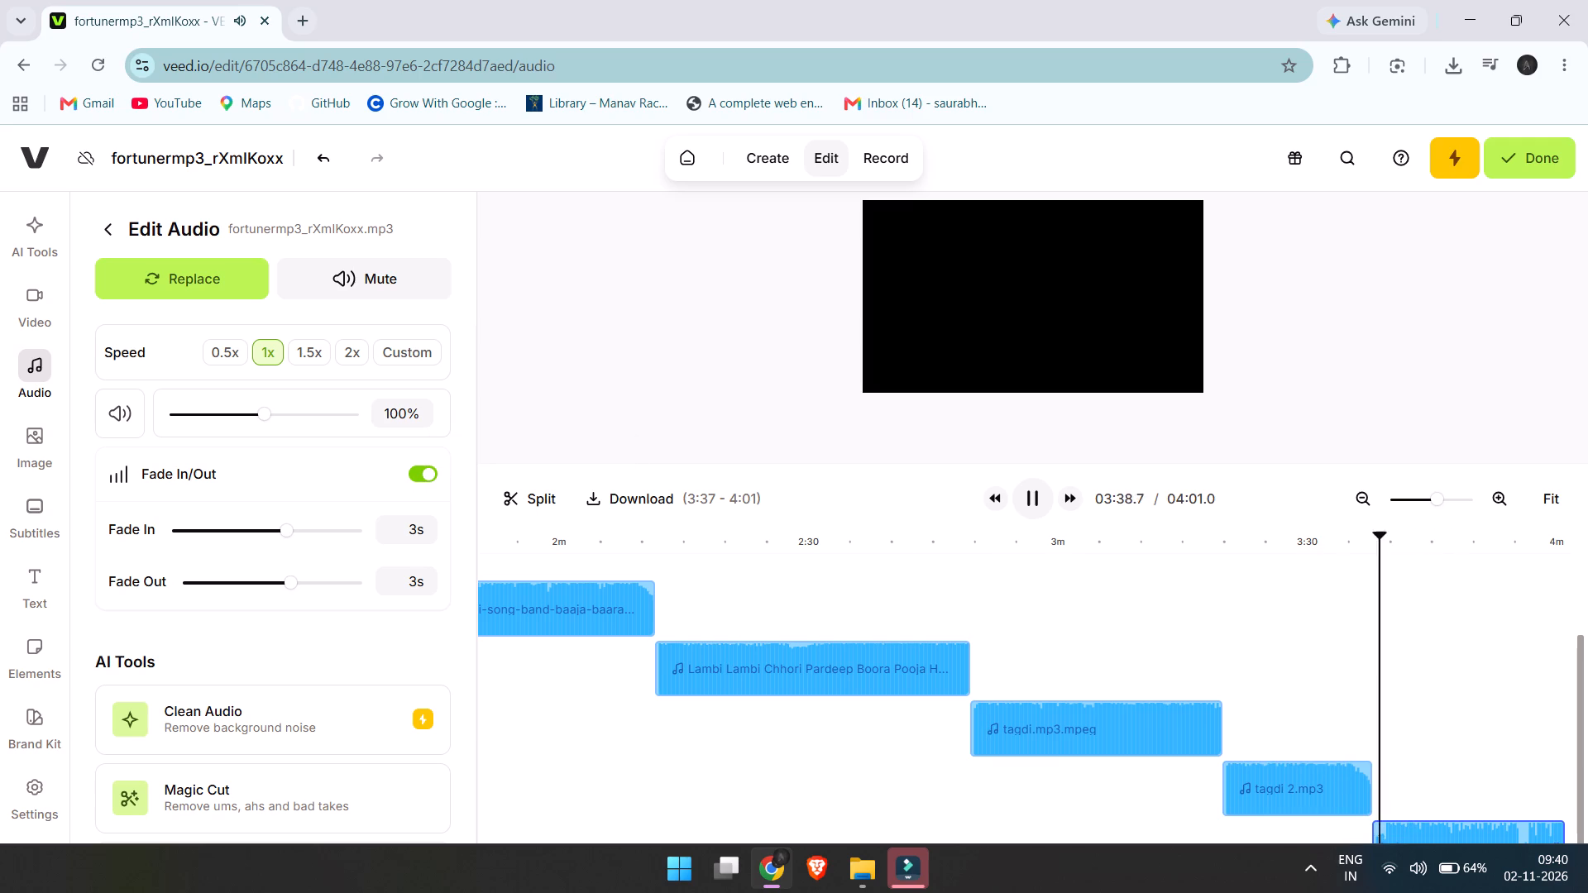
{"action": "left_click_drag", "start_coordinate": [1375, 551], "coordinate": [1346, 555], "text": "ctrl"}
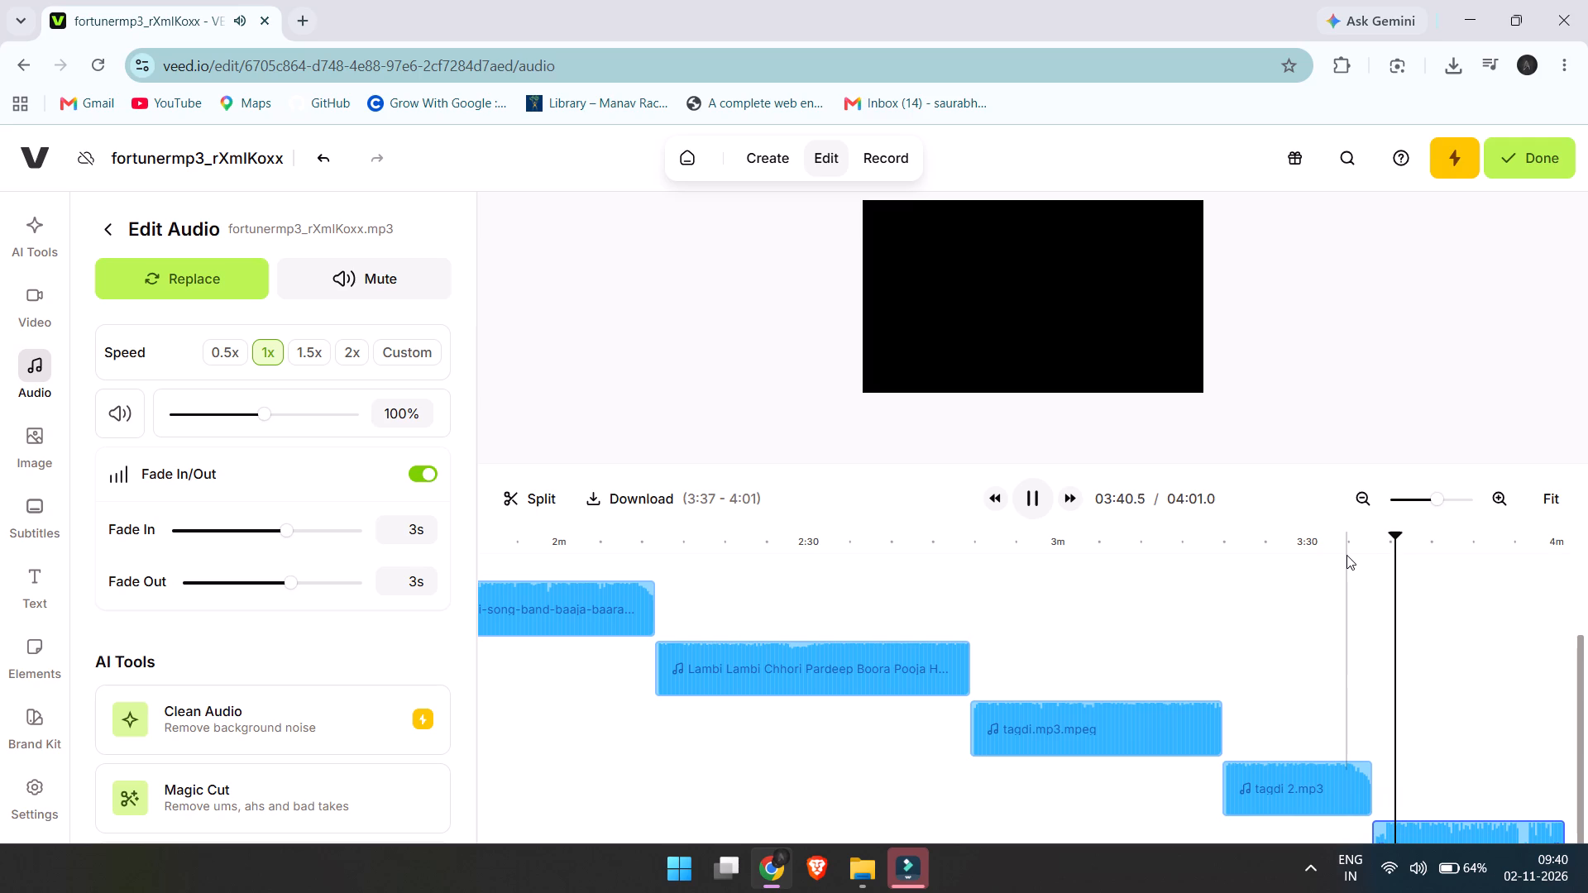
{"action": "scroll", "coordinate": [1571, 590], "scroll_direction": "down", "scroll_amount": 2, "text": "ctrl"}
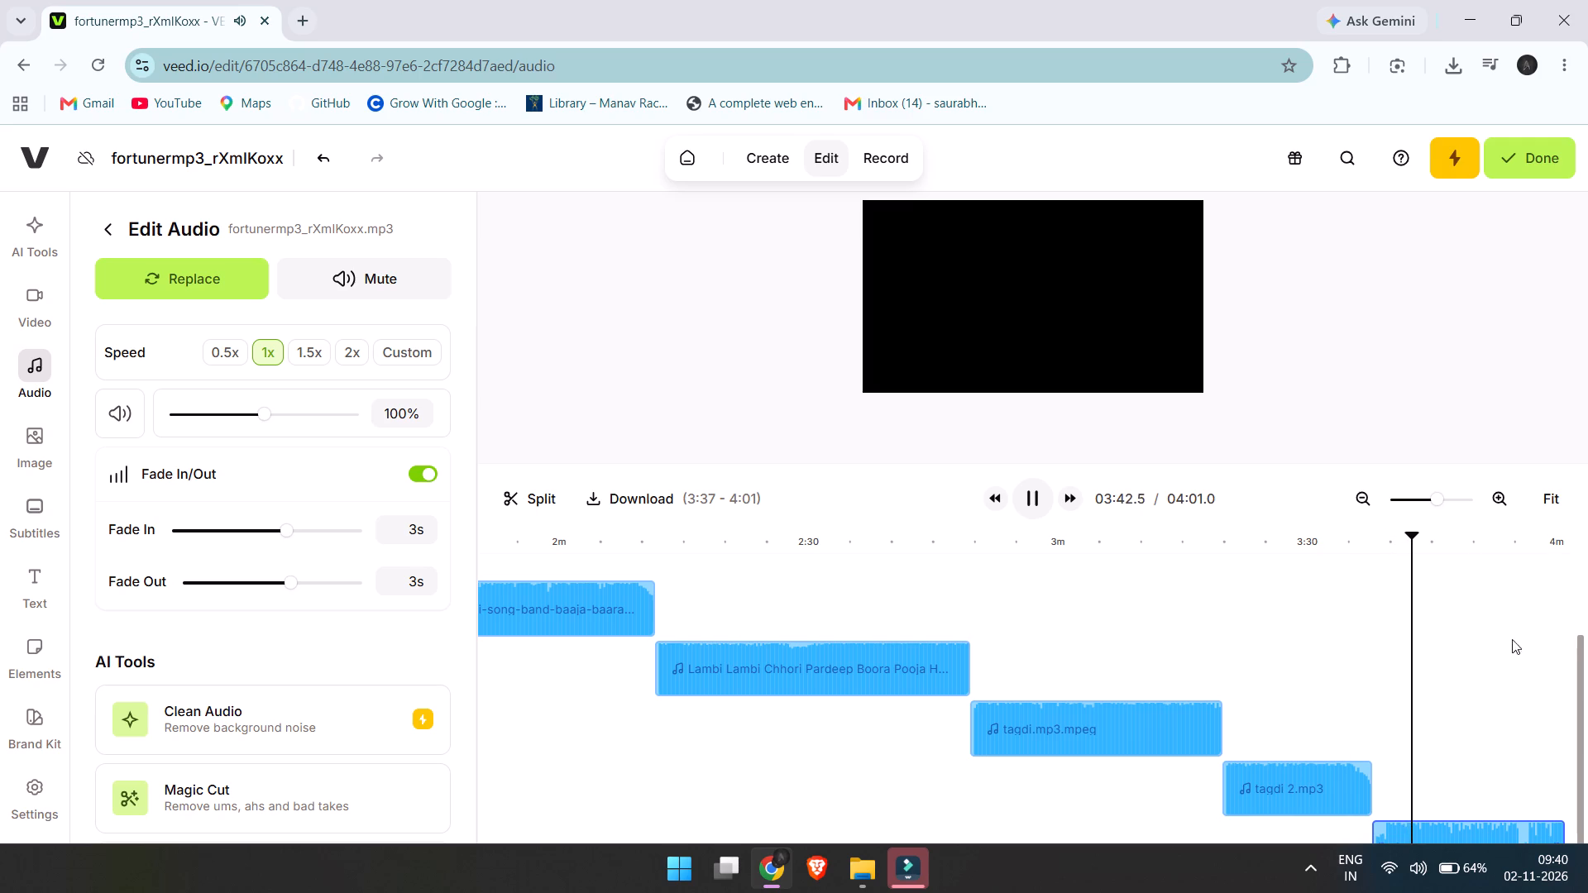
{"action": "scroll", "coordinate": [1423, 725], "scroll_direction": "left", "scroll_amount": 2, "text": "ctrl"}
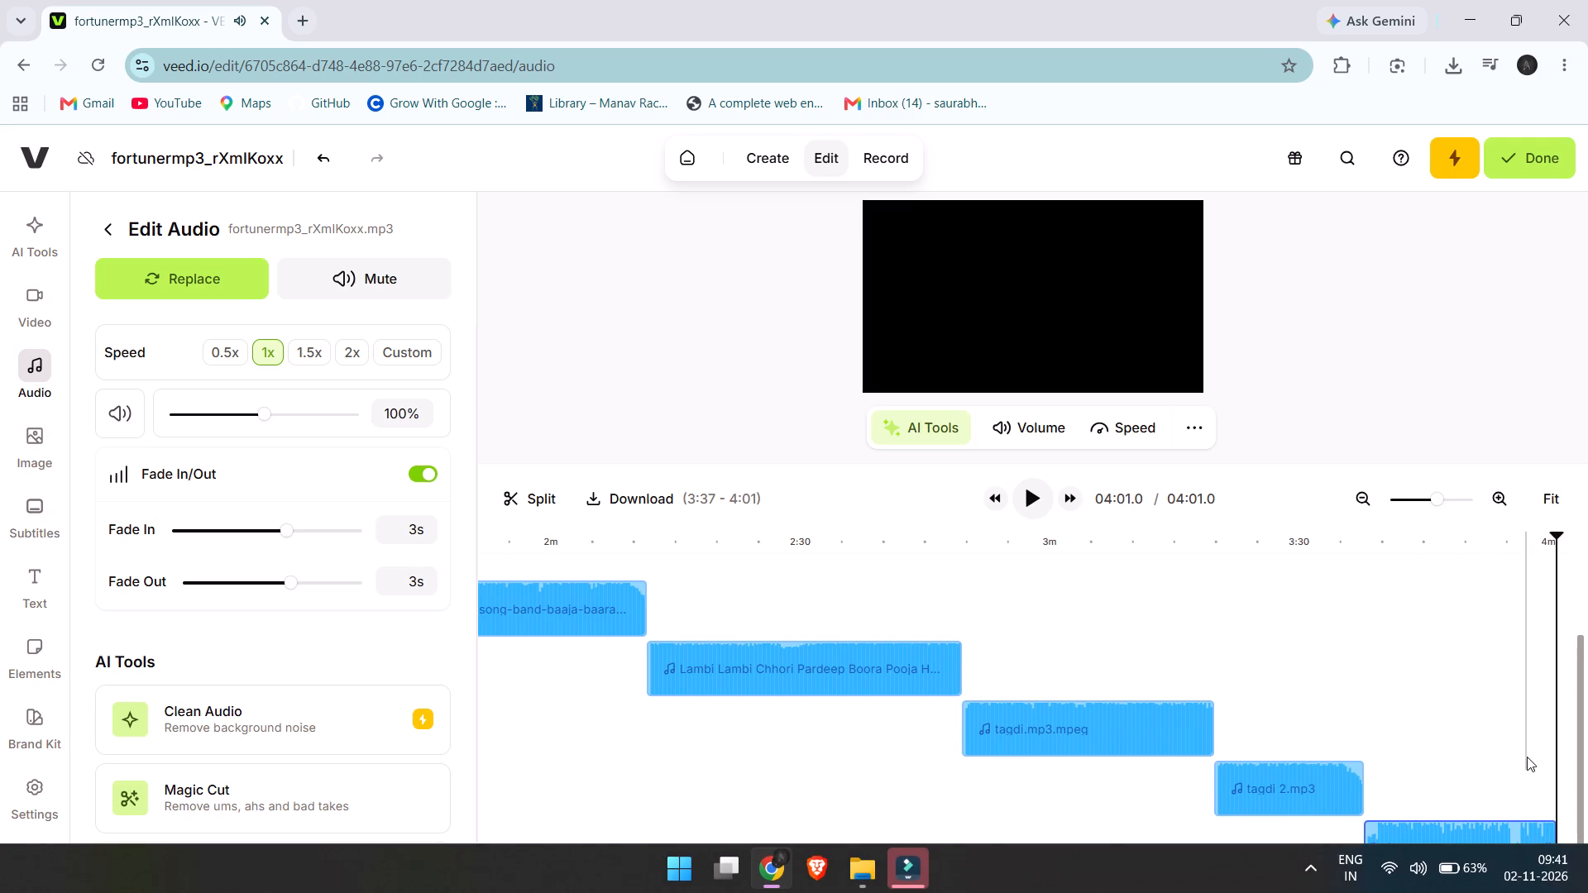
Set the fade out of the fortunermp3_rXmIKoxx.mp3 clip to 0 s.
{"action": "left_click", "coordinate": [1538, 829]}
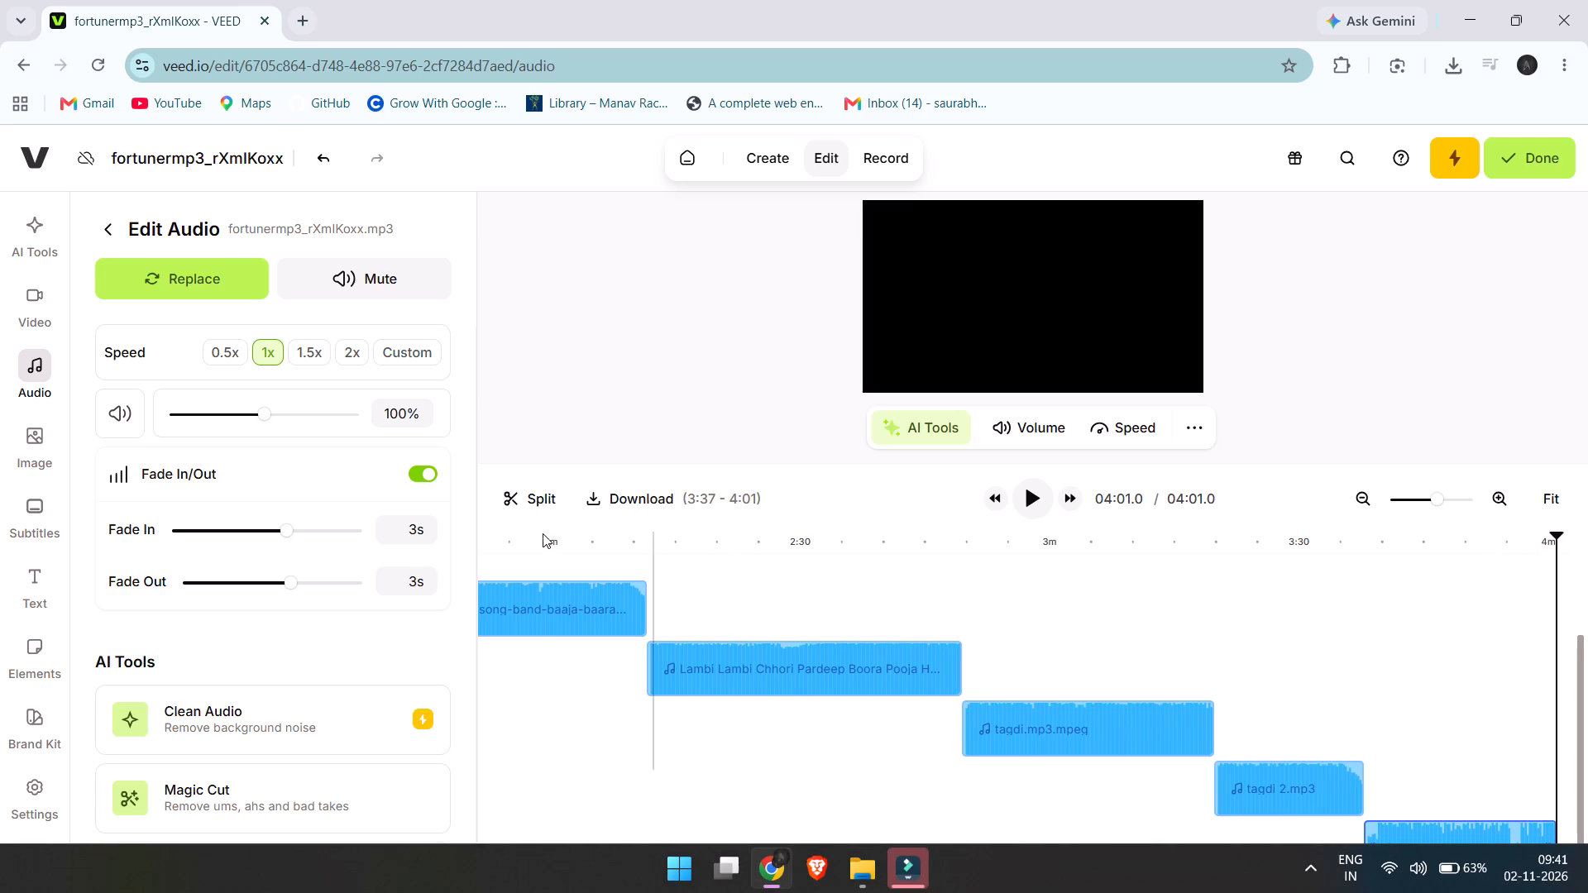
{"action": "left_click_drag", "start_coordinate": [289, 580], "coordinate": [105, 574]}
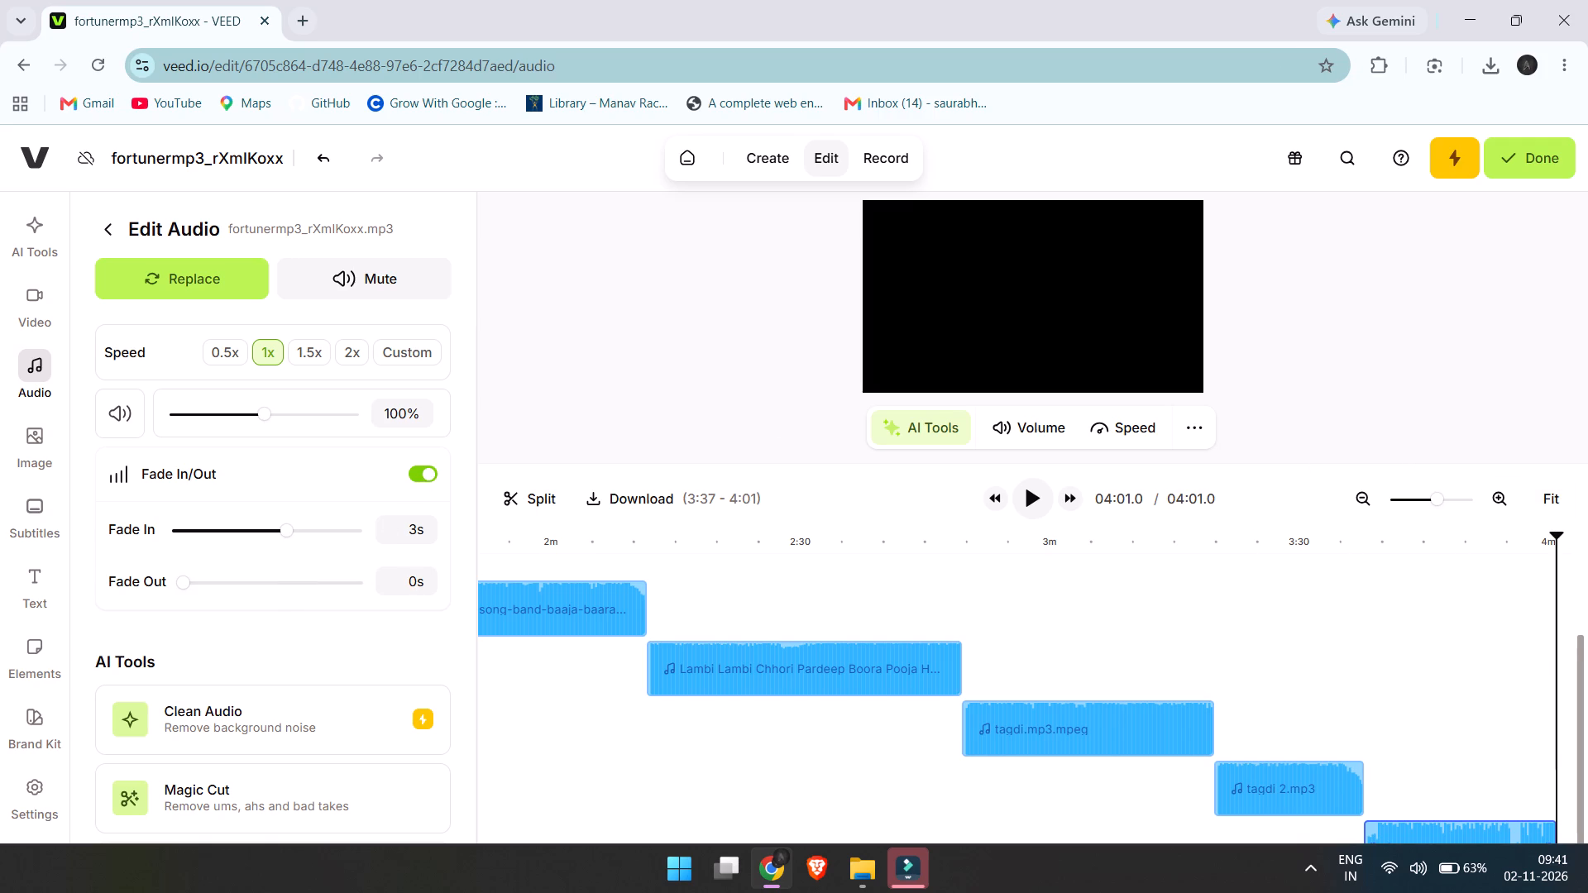
Replay the closing seconds of the mix to check how the last clip ends without a fade out.
{"action": "left_click_drag", "start_coordinate": [1557, 533], "coordinate": [1544, 533]}
{"action": "left_click_drag", "start_coordinate": [1549, 538], "coordinate": [1479, 551]}
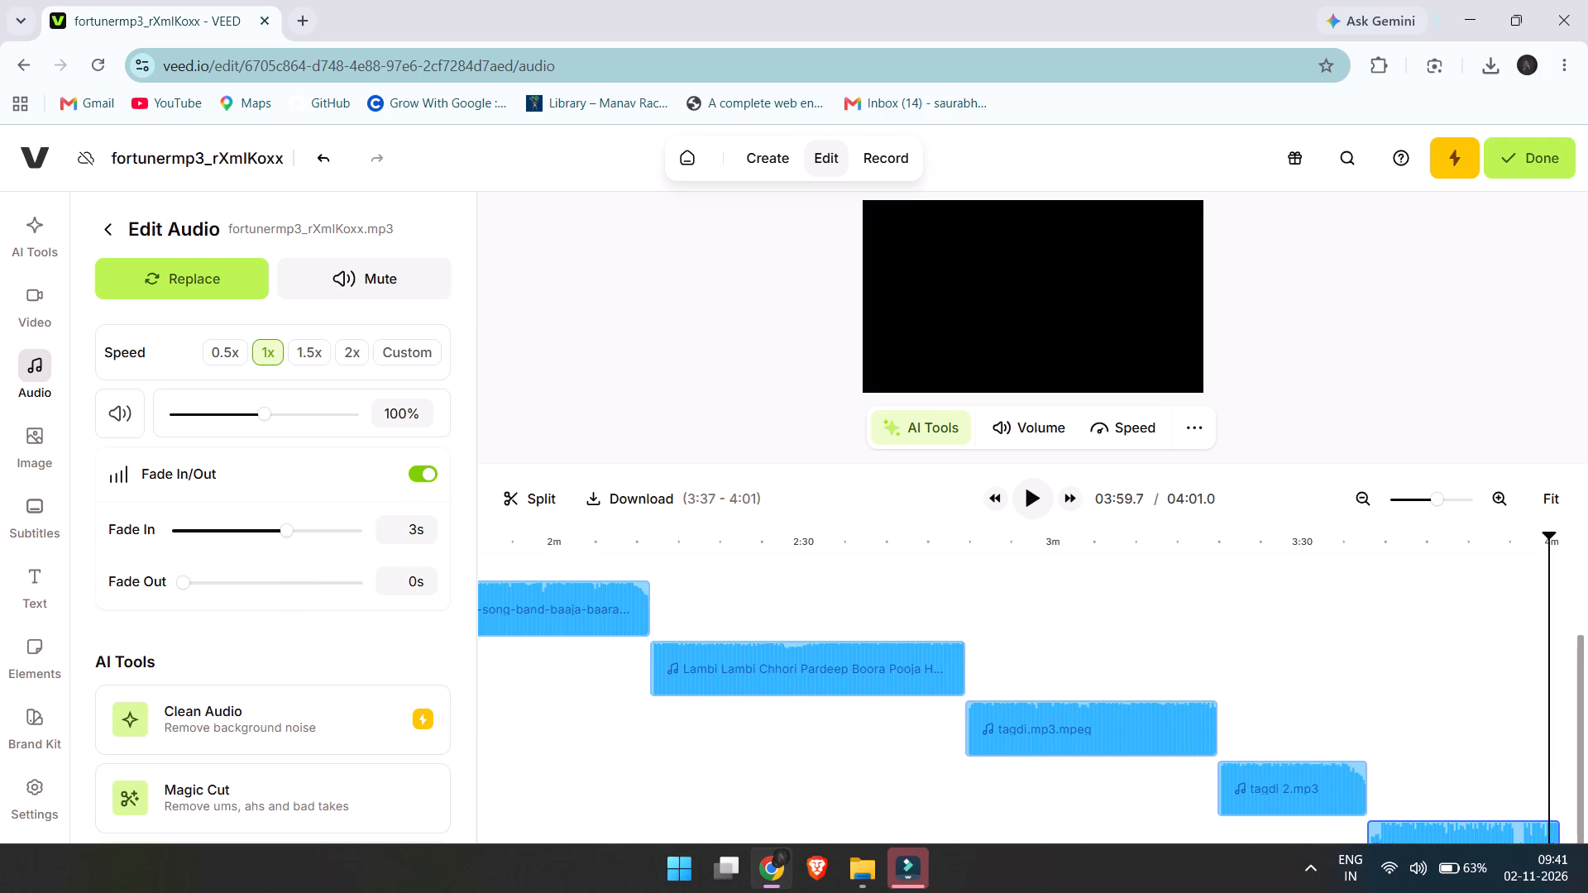
{"action": "left_click_drag", "start_coordinate": [1479, 551], "coordinate": [1463, 552]}
{"action": "left_click", "coordinate": [1024, 504]}
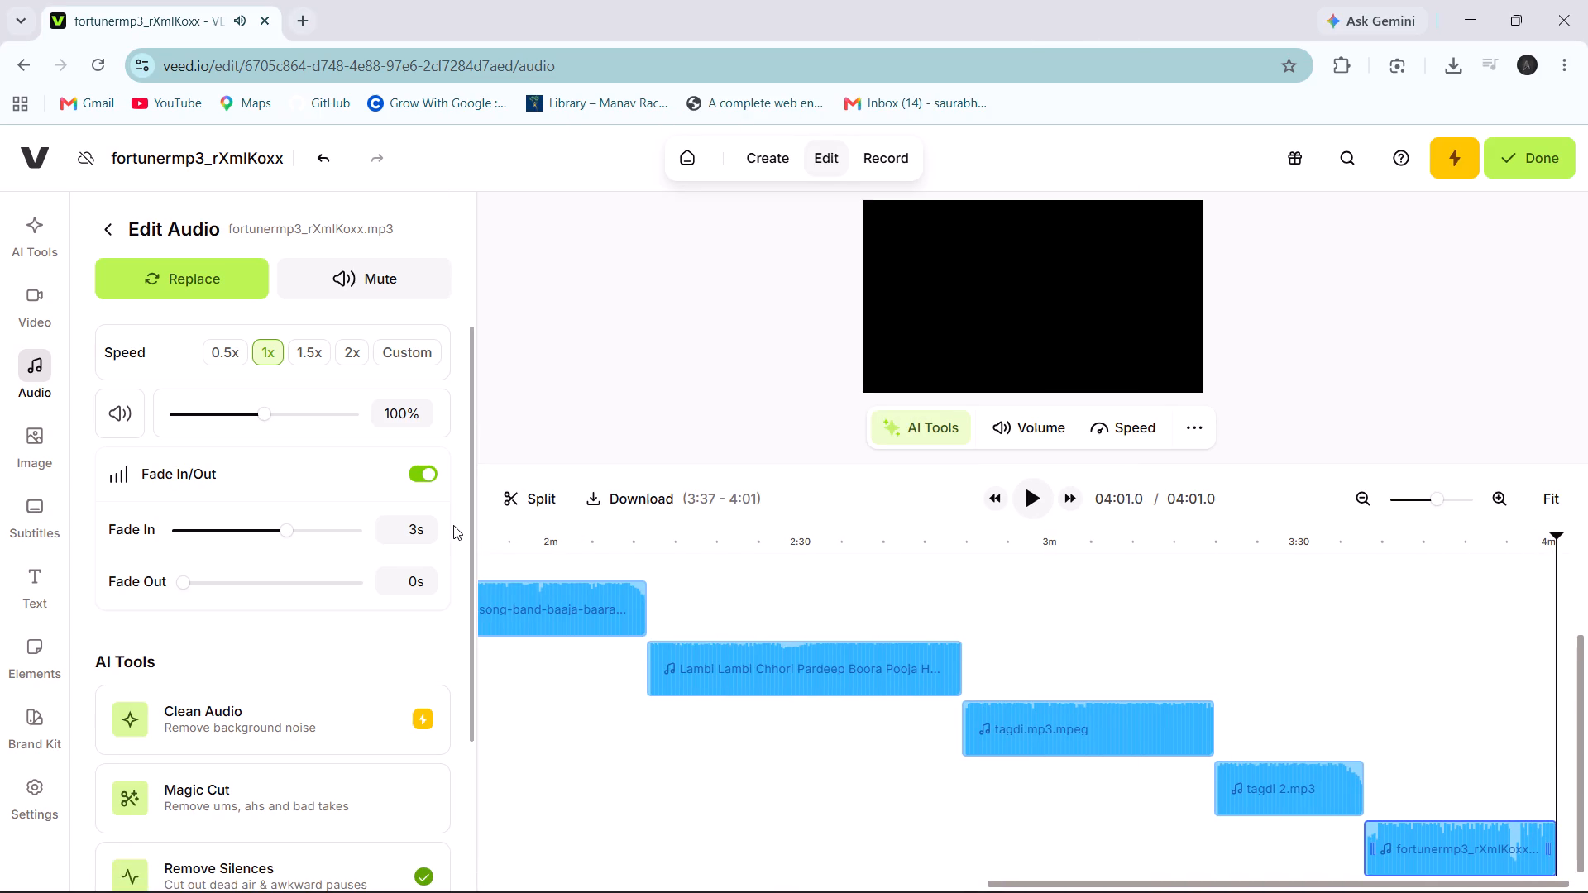
Set the fade out of the fortunermp3_rXmIKoxx.mp3 clip to 2 s.
{"action": "left_click", "coordinate": [419, 584]}
{"action": "key", "text": "Right"}
{"action": "key", "text": "BackSpace"}
{"action": "key", "text": "2"}
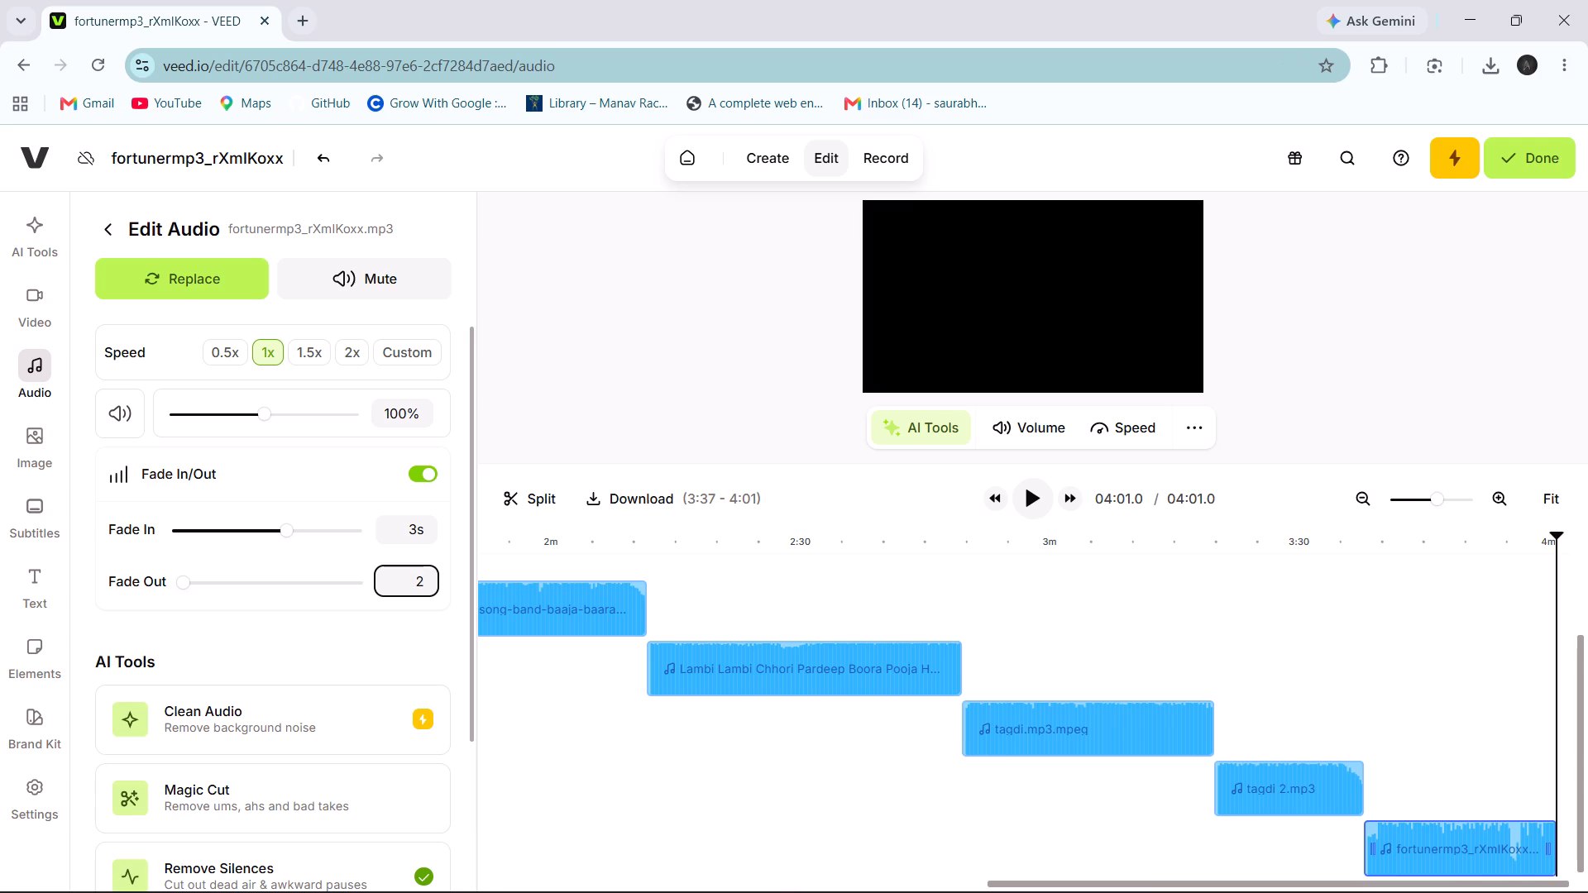
{"action": "key", "text": "Return"}
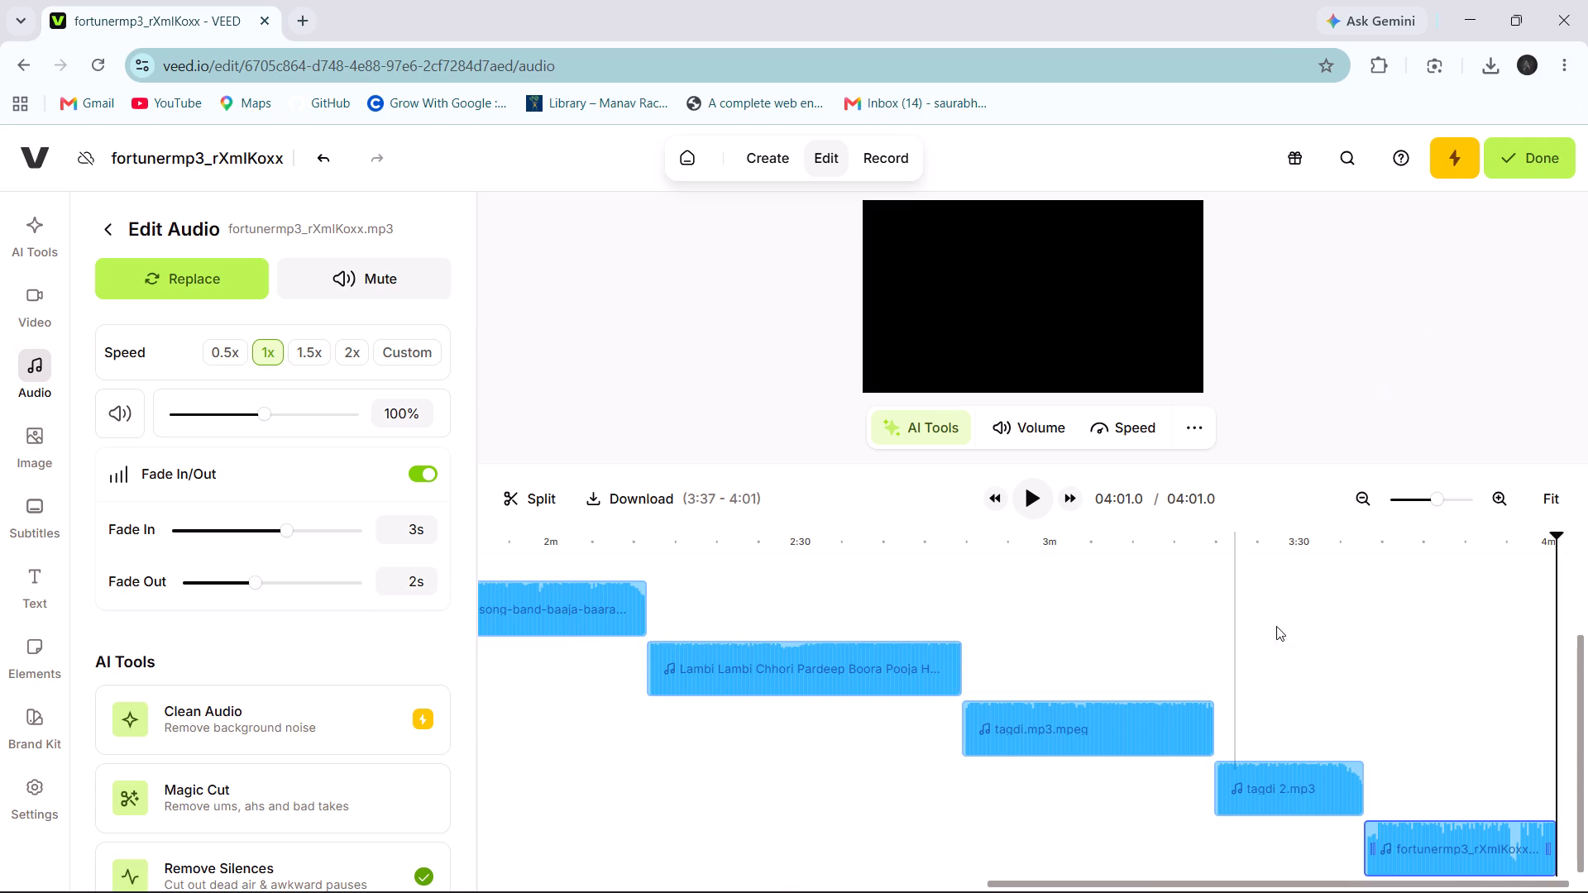
Replay the last few seconds of the mix from about 3:57 to check the 2-second fade out.
{"action": "left_click_drag", "start_coordinate": [1561, 537], "coordinate": [1533, 532]}
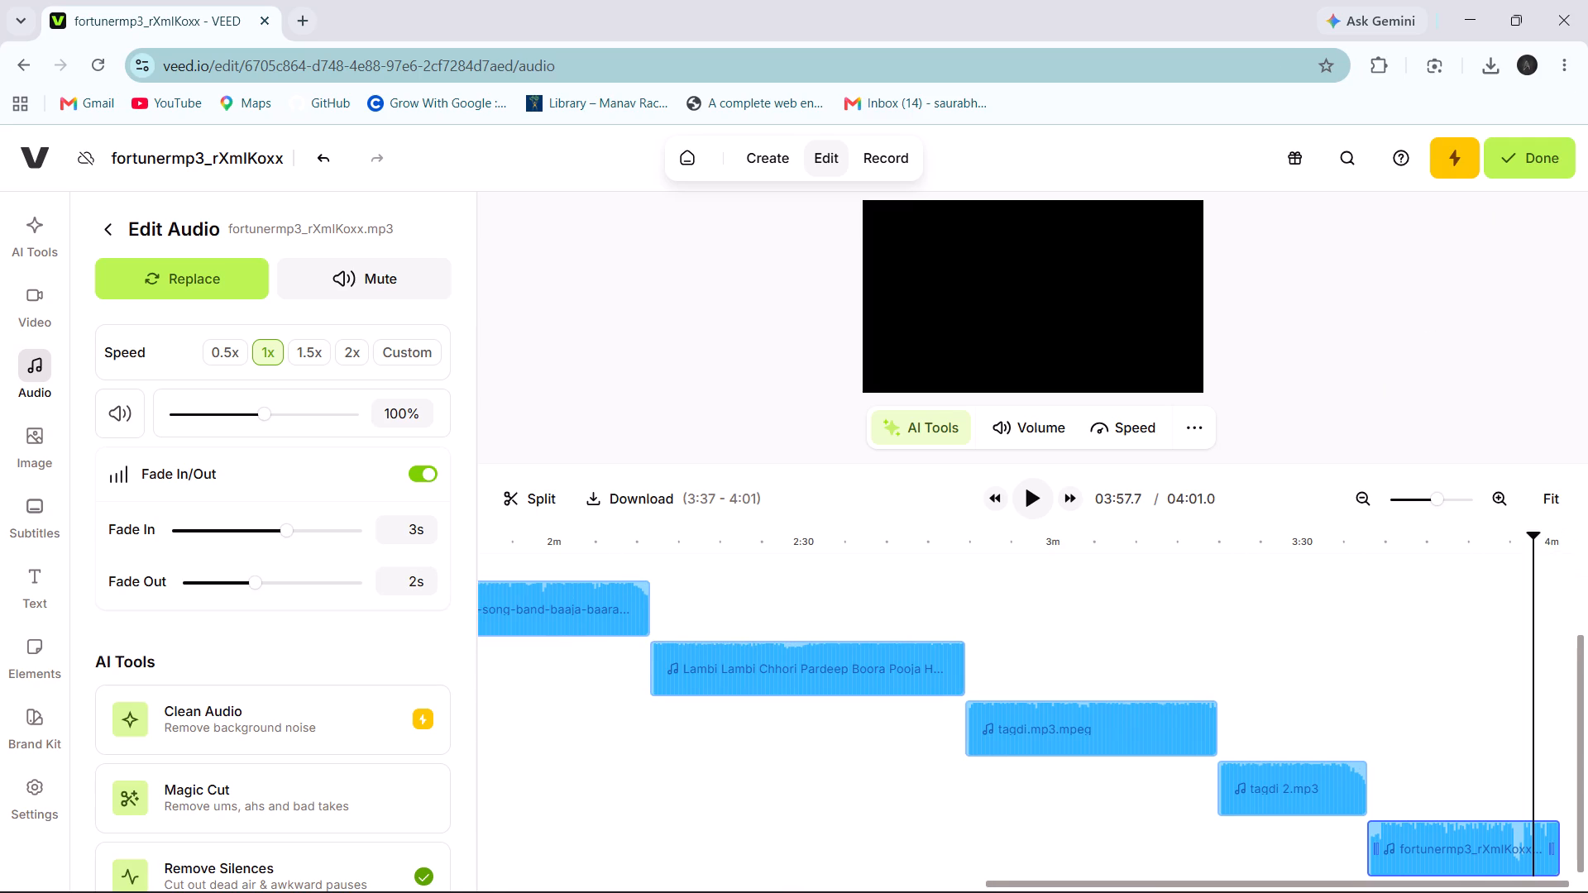
{"action": "left_click", "coordinate": [1044, 493]}
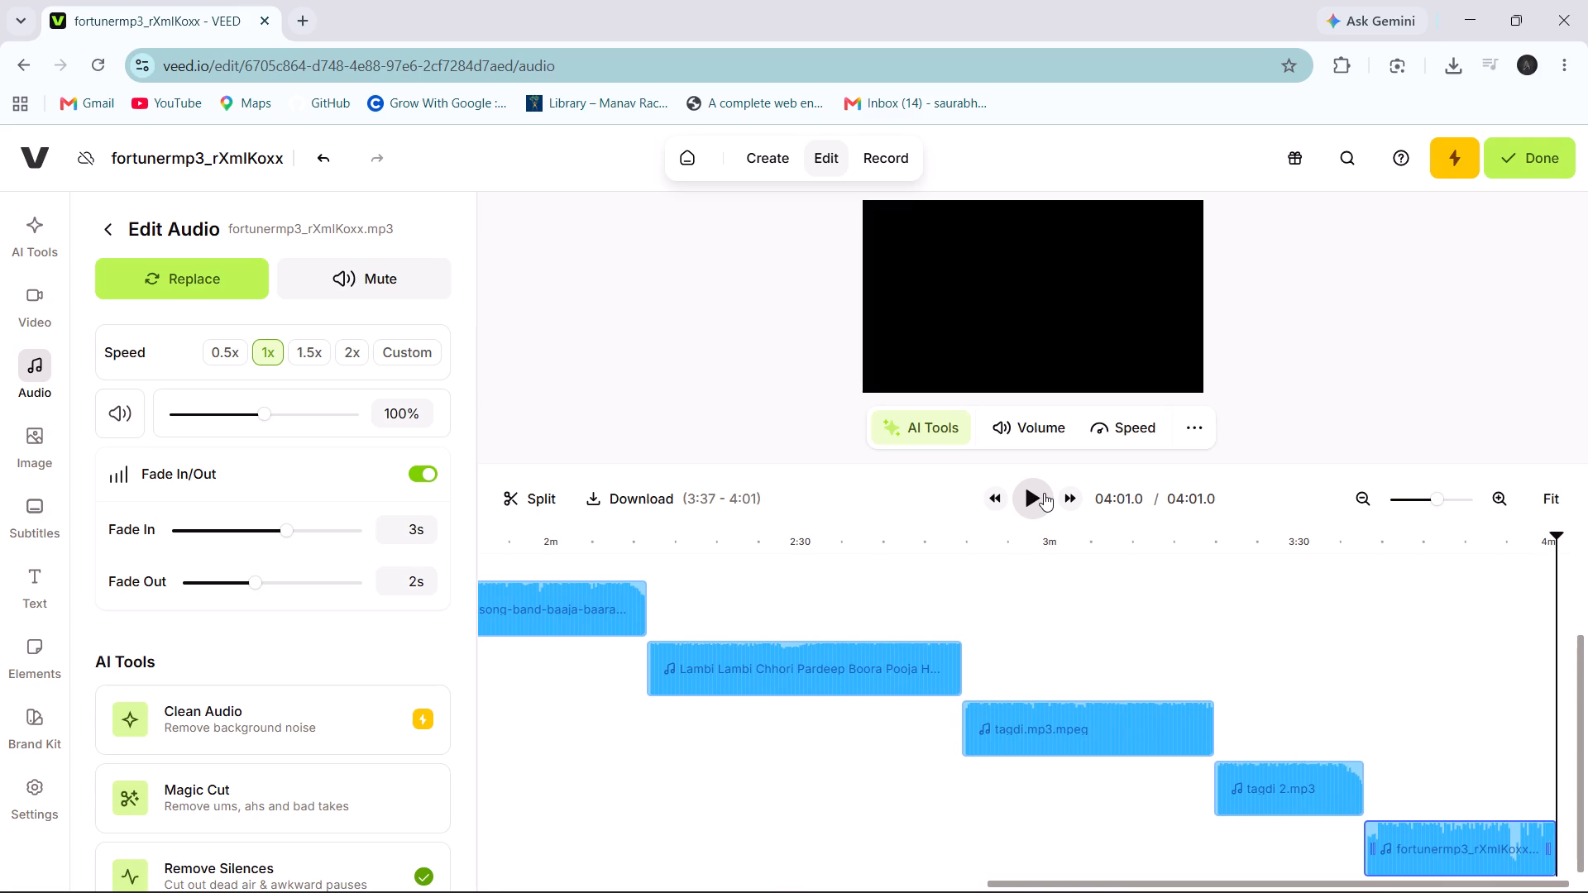
Return to the first clip, kala paranda, and play the mix from the beginning.
{"action": "scroll", "coordinate": [892, 571], "scroll_direction": "right", "scroll_amount": 8}
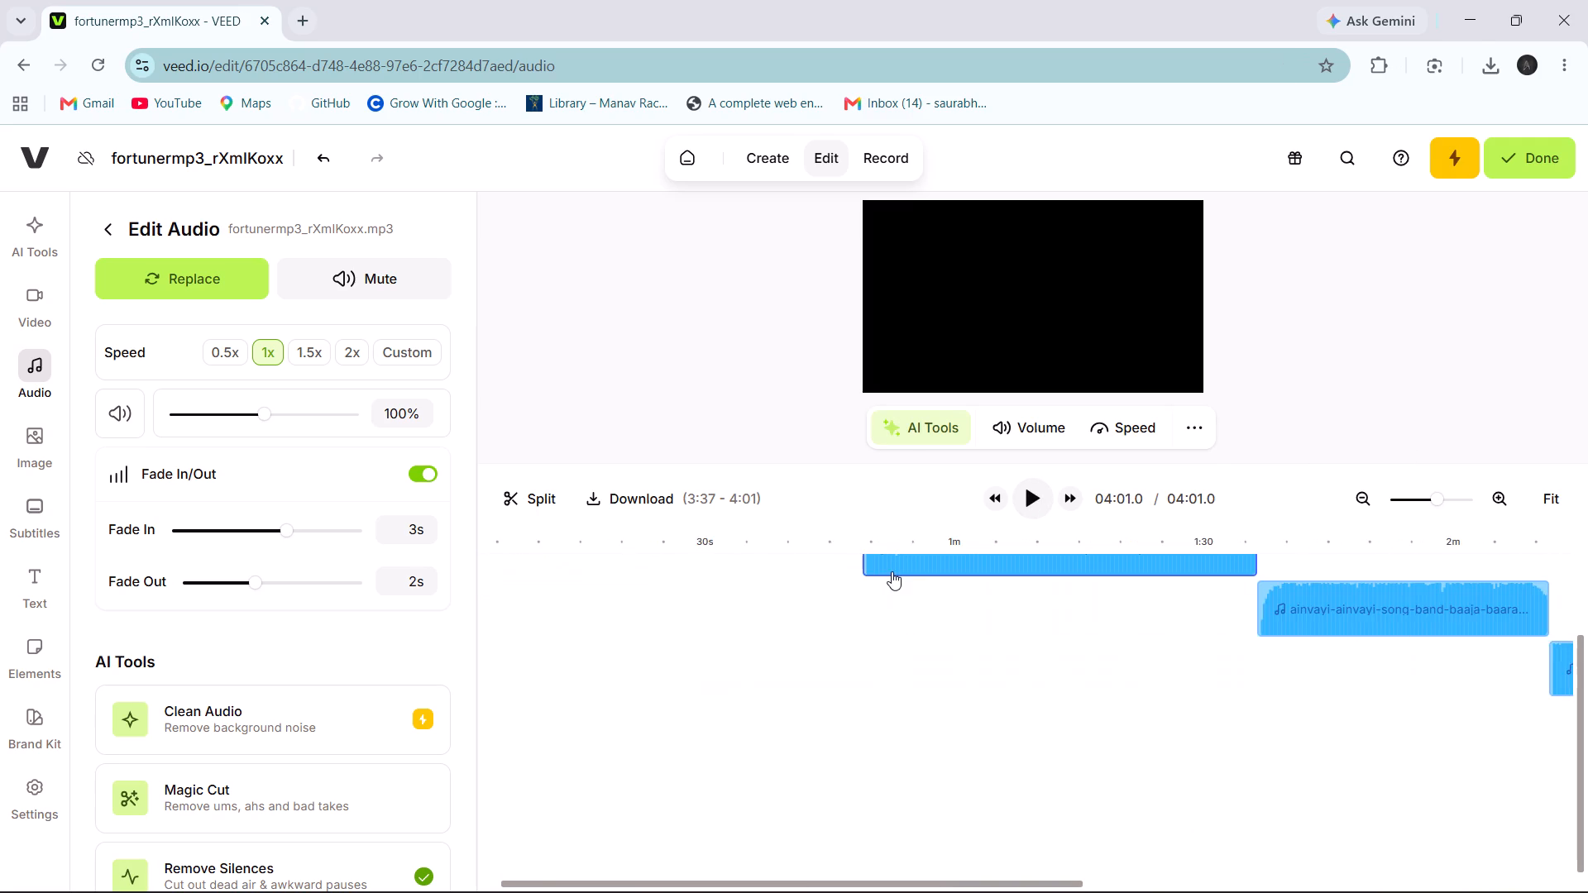
{"action": "scroll", "coordinate": [777, 630], "scroll_direction": "up", "scroll_amount": 6}
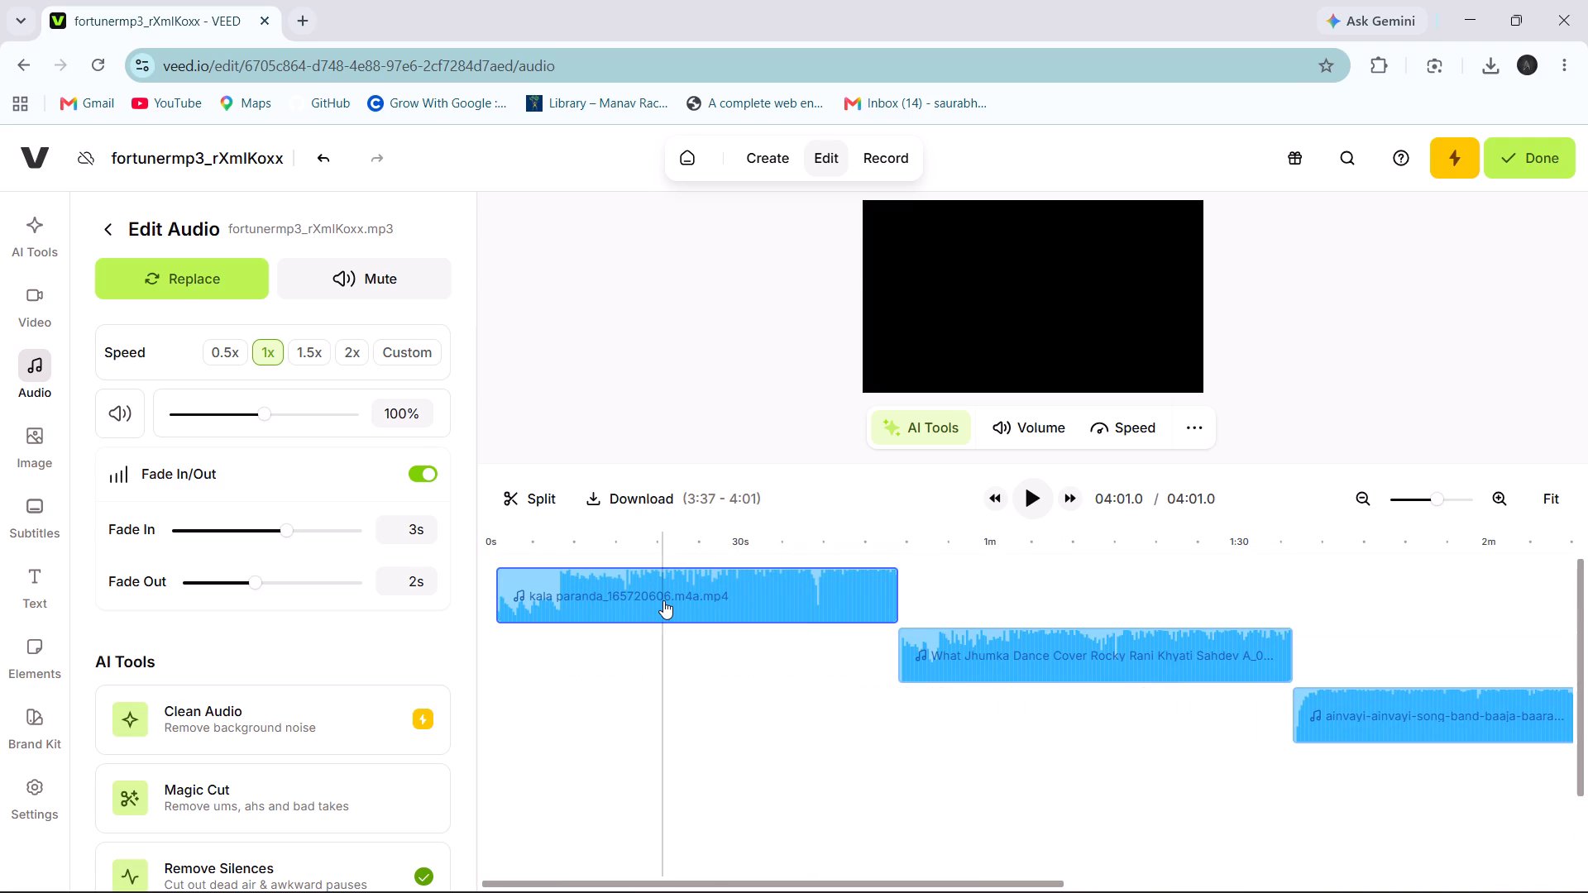
{"action": "left_click", "coordinate": [505, 571]}
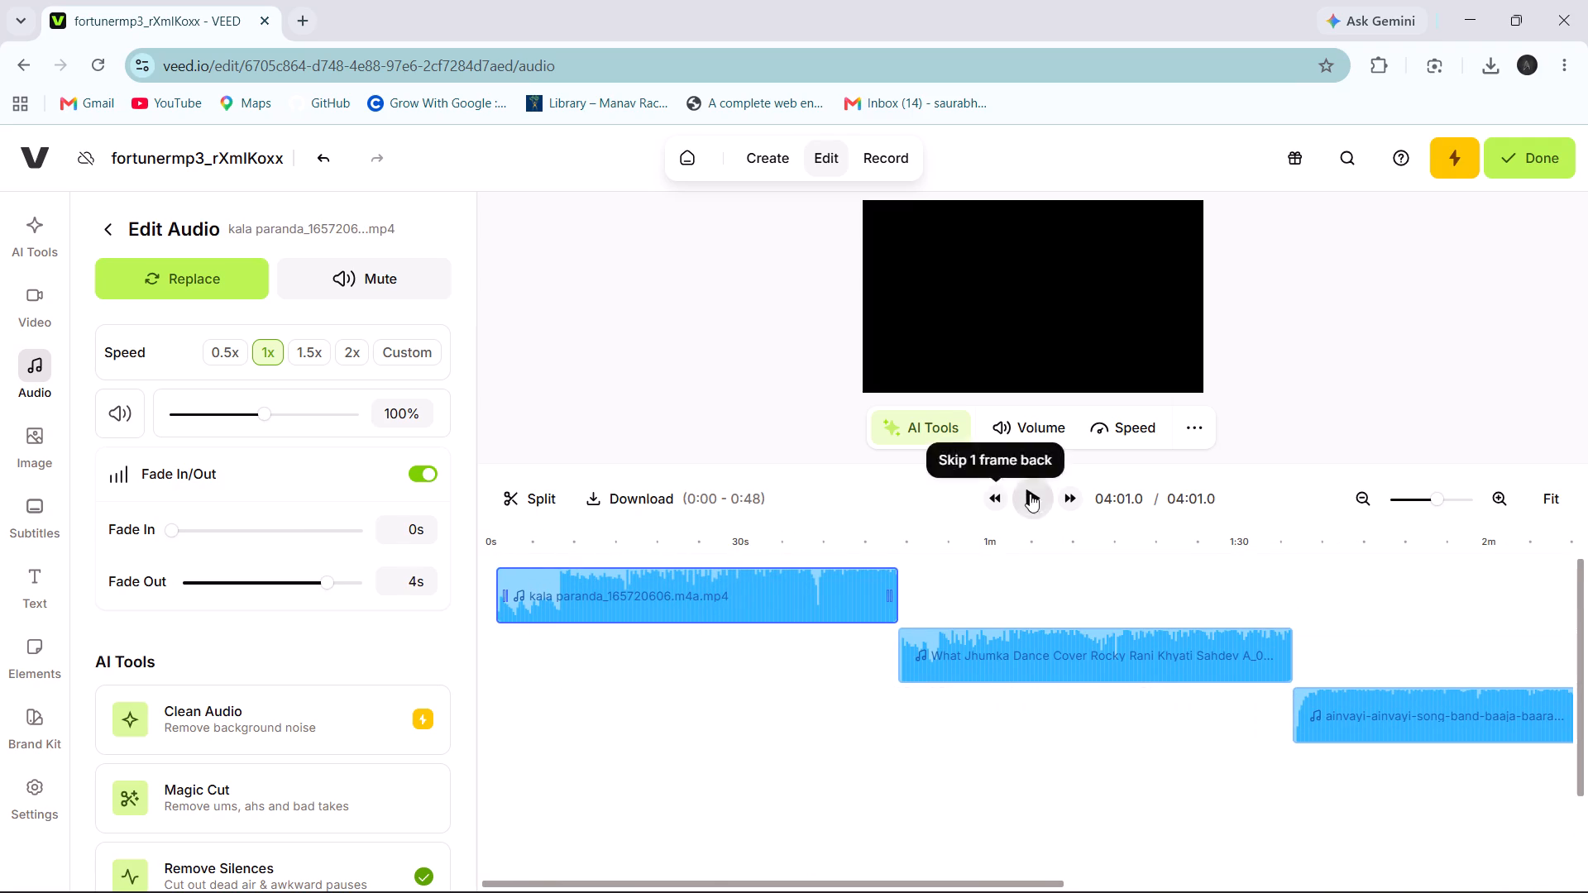
{"action": "left_click", "coordinate": [1032, 507]}
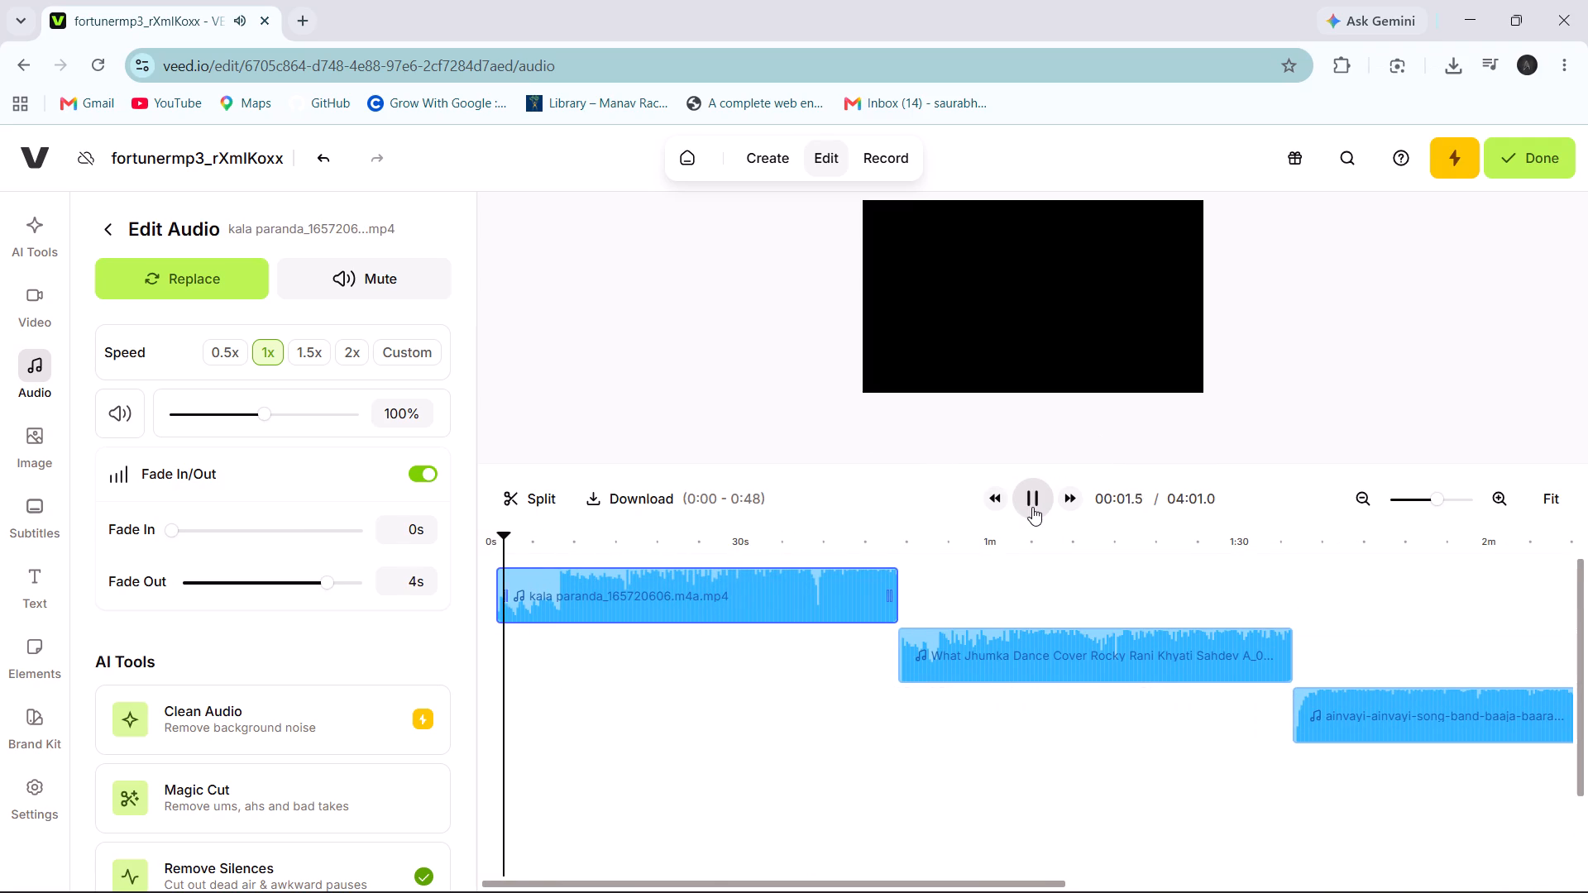
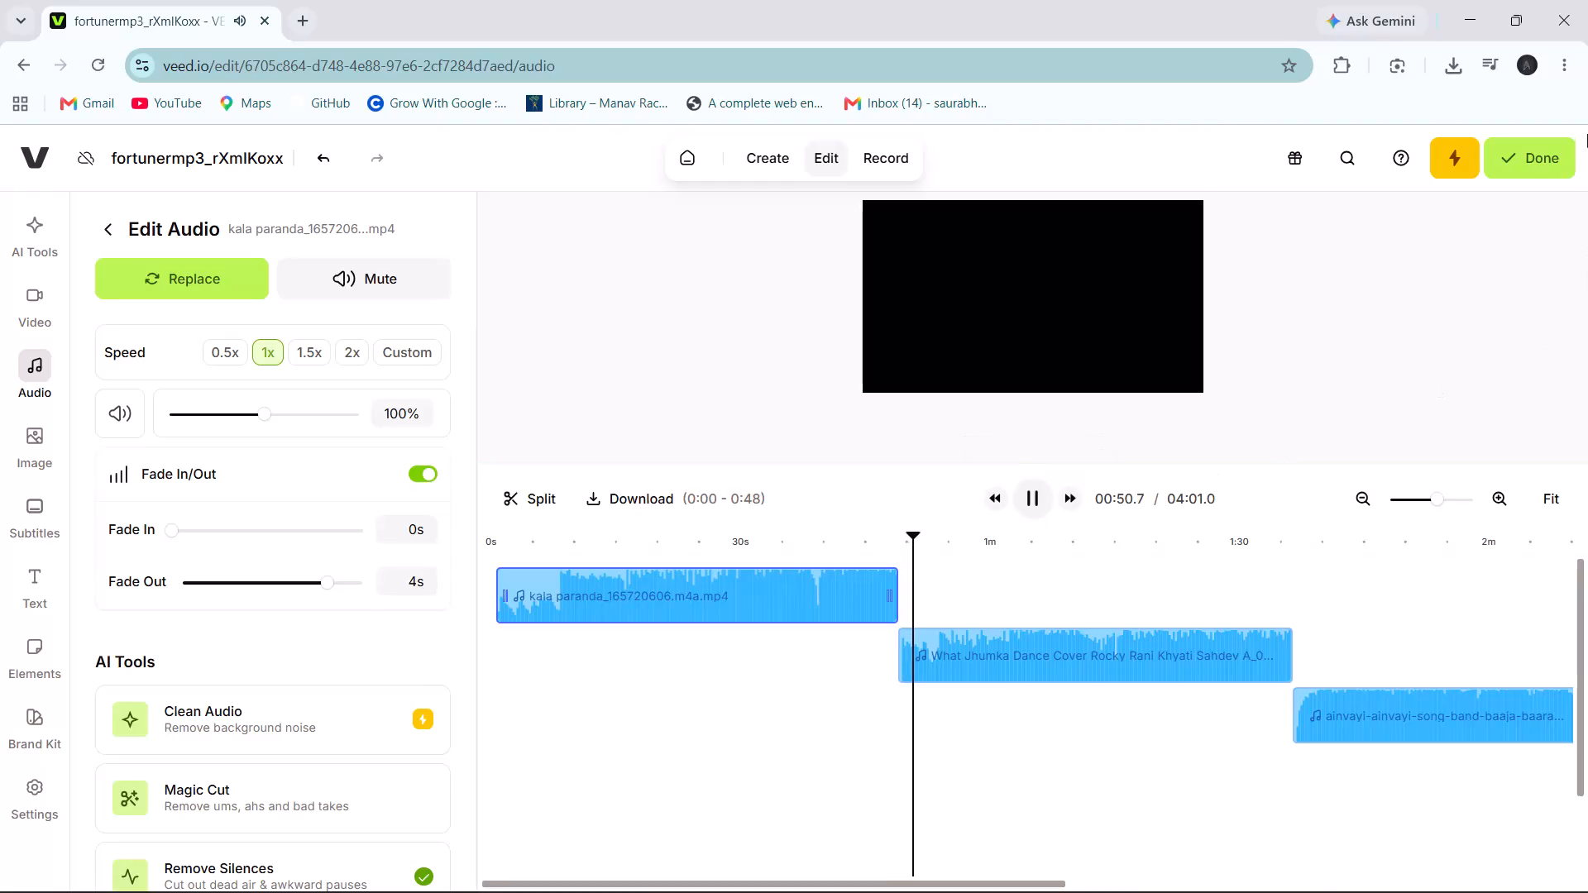
Finish editing the fortunermp3_rXmIKoxx project and leave the editor for its export page.
{"action": "left_click", "coordinate": [1524, 147]}
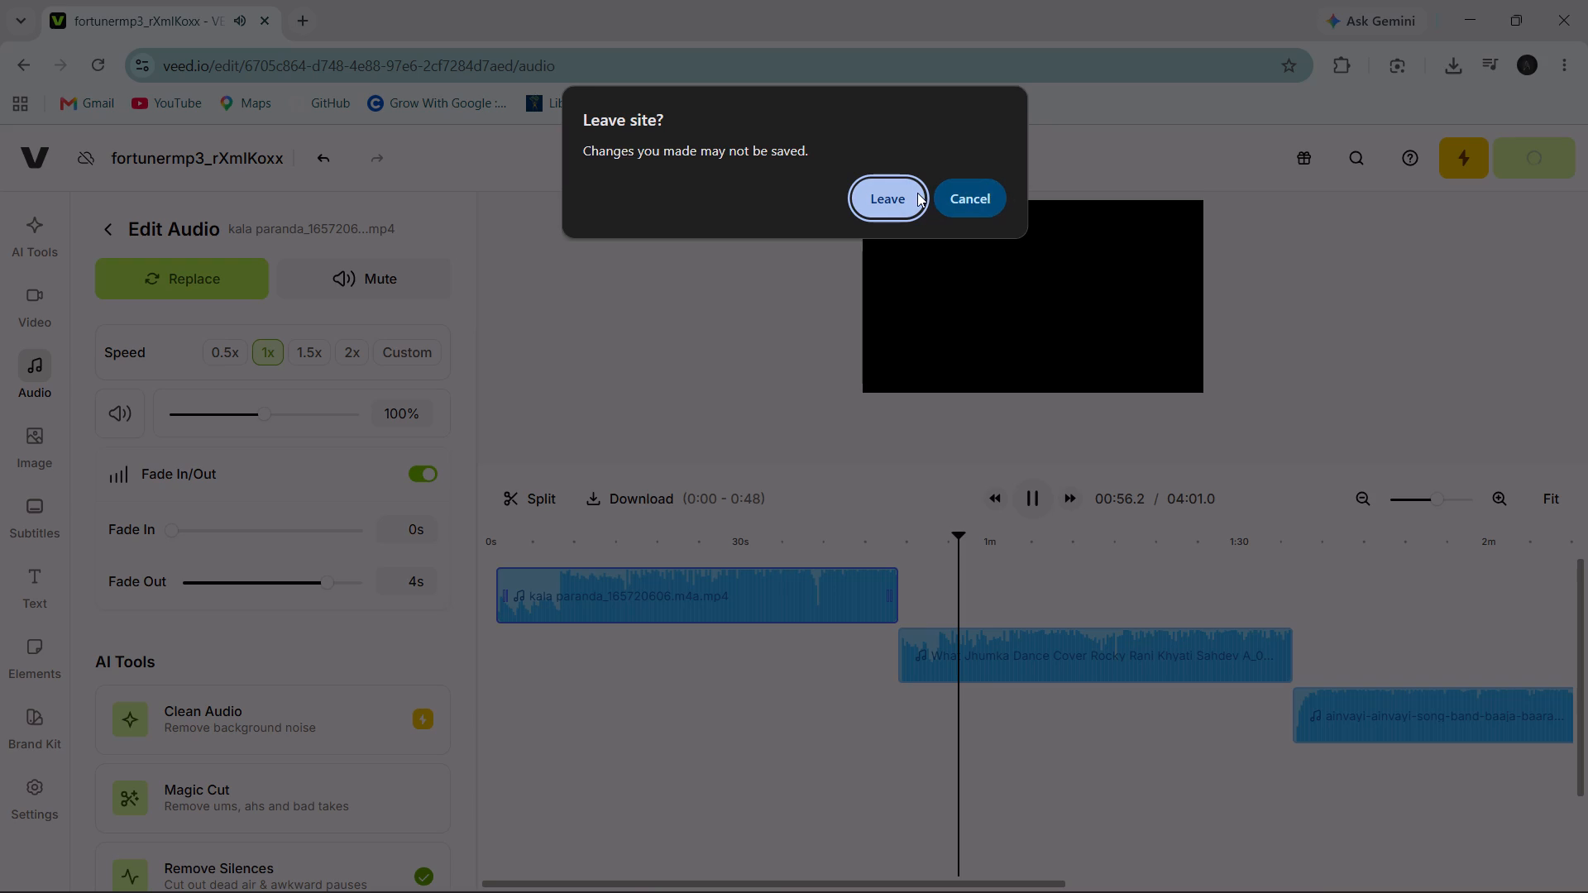
{"action": "left_click", "coordinate": [984, 206]}
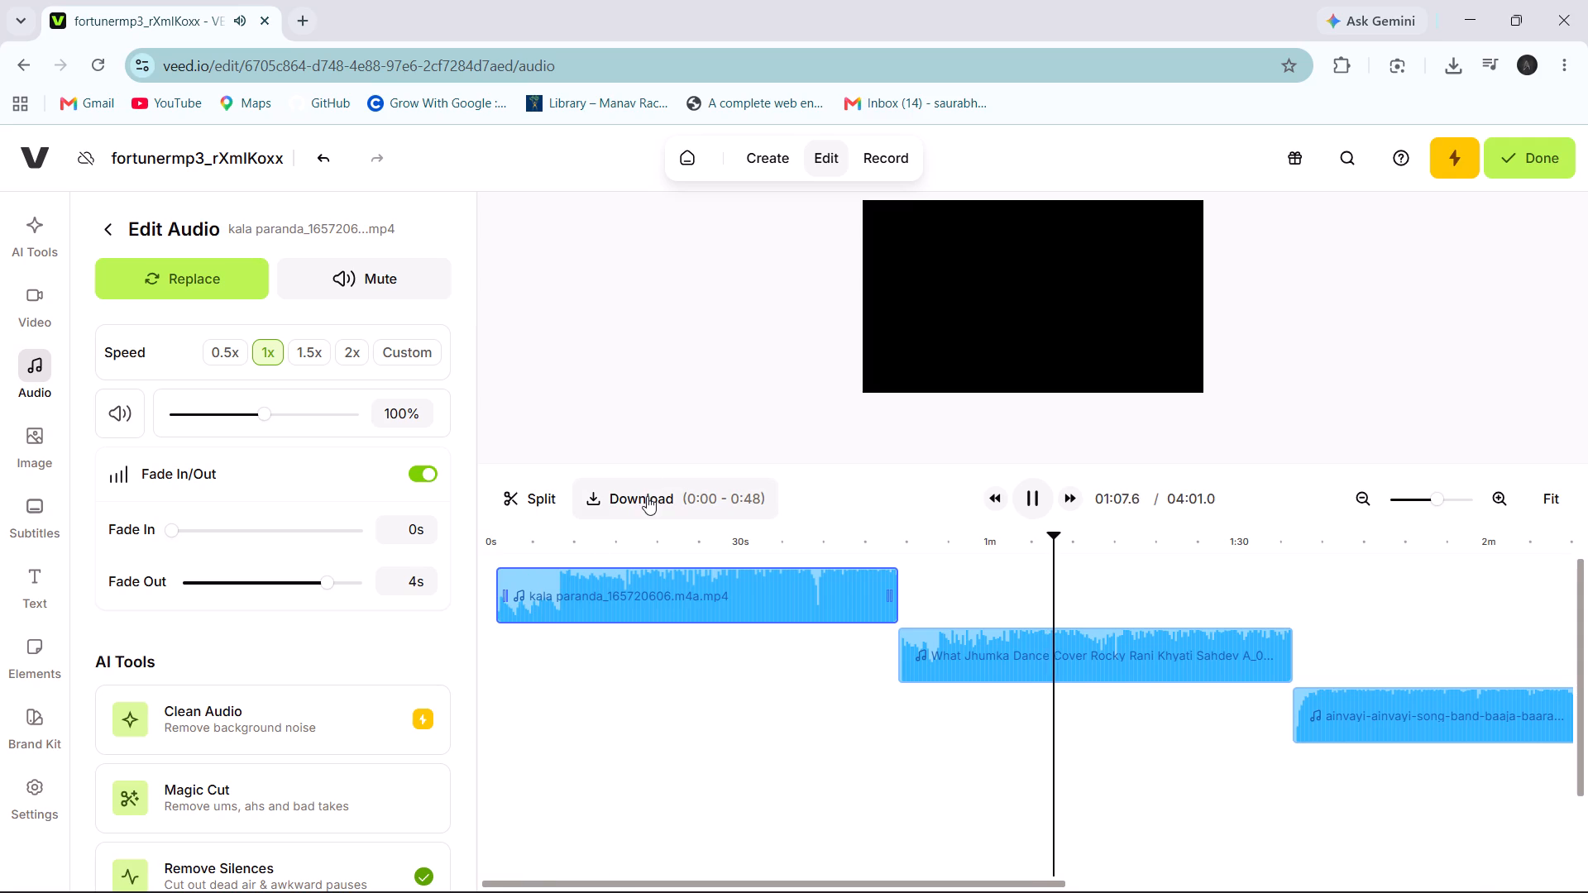
{"action": "left_click", "coordinate": [1555, 156]}
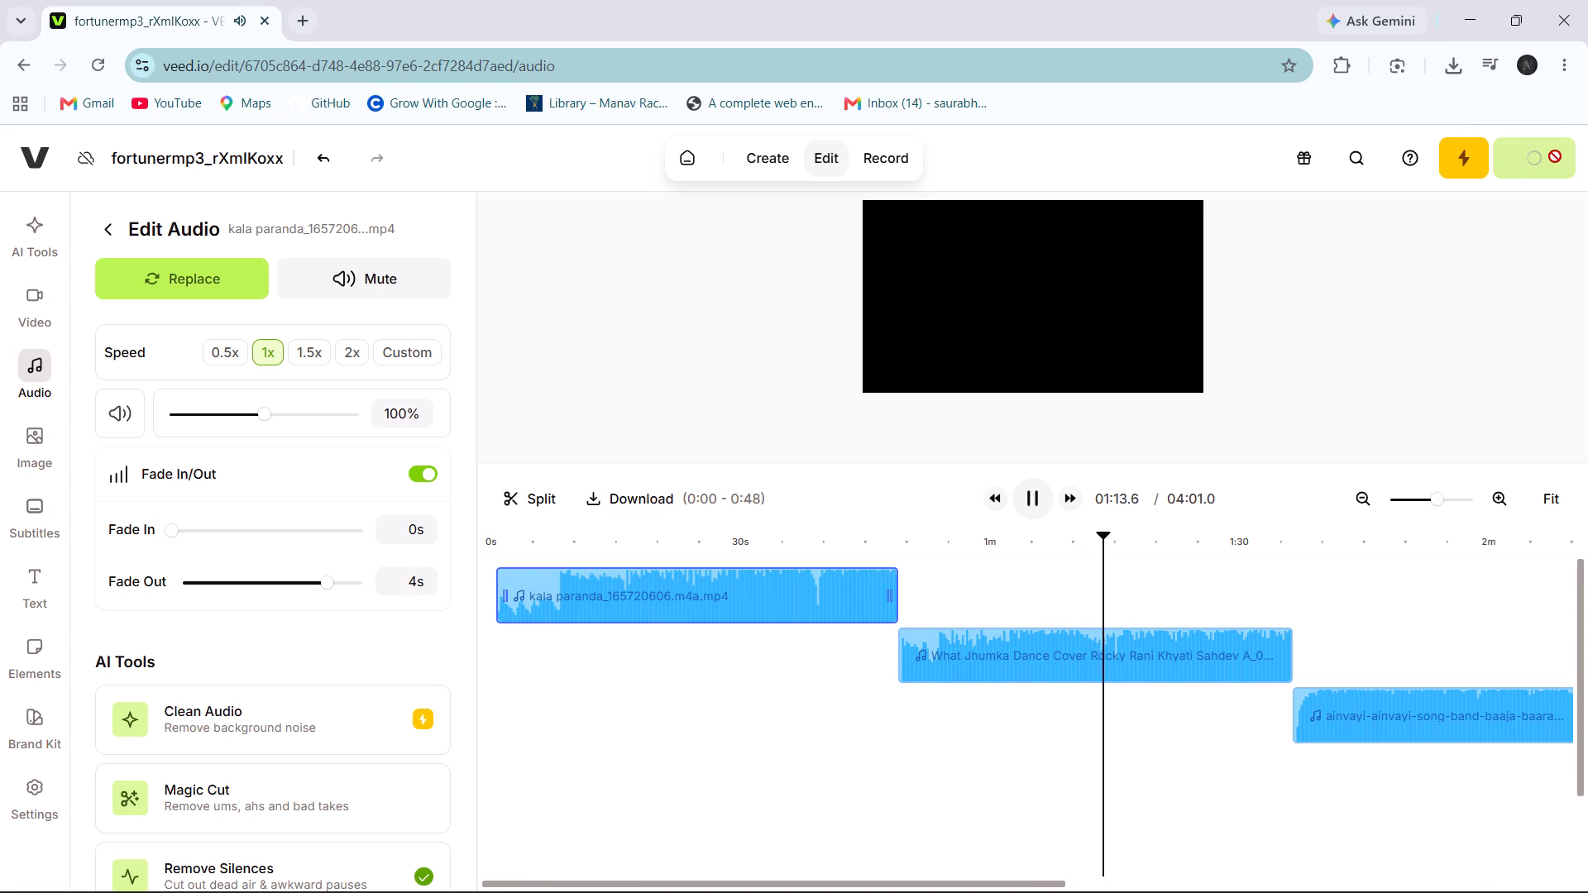
{"action": "left_click", "coordinate": [904, 190]}
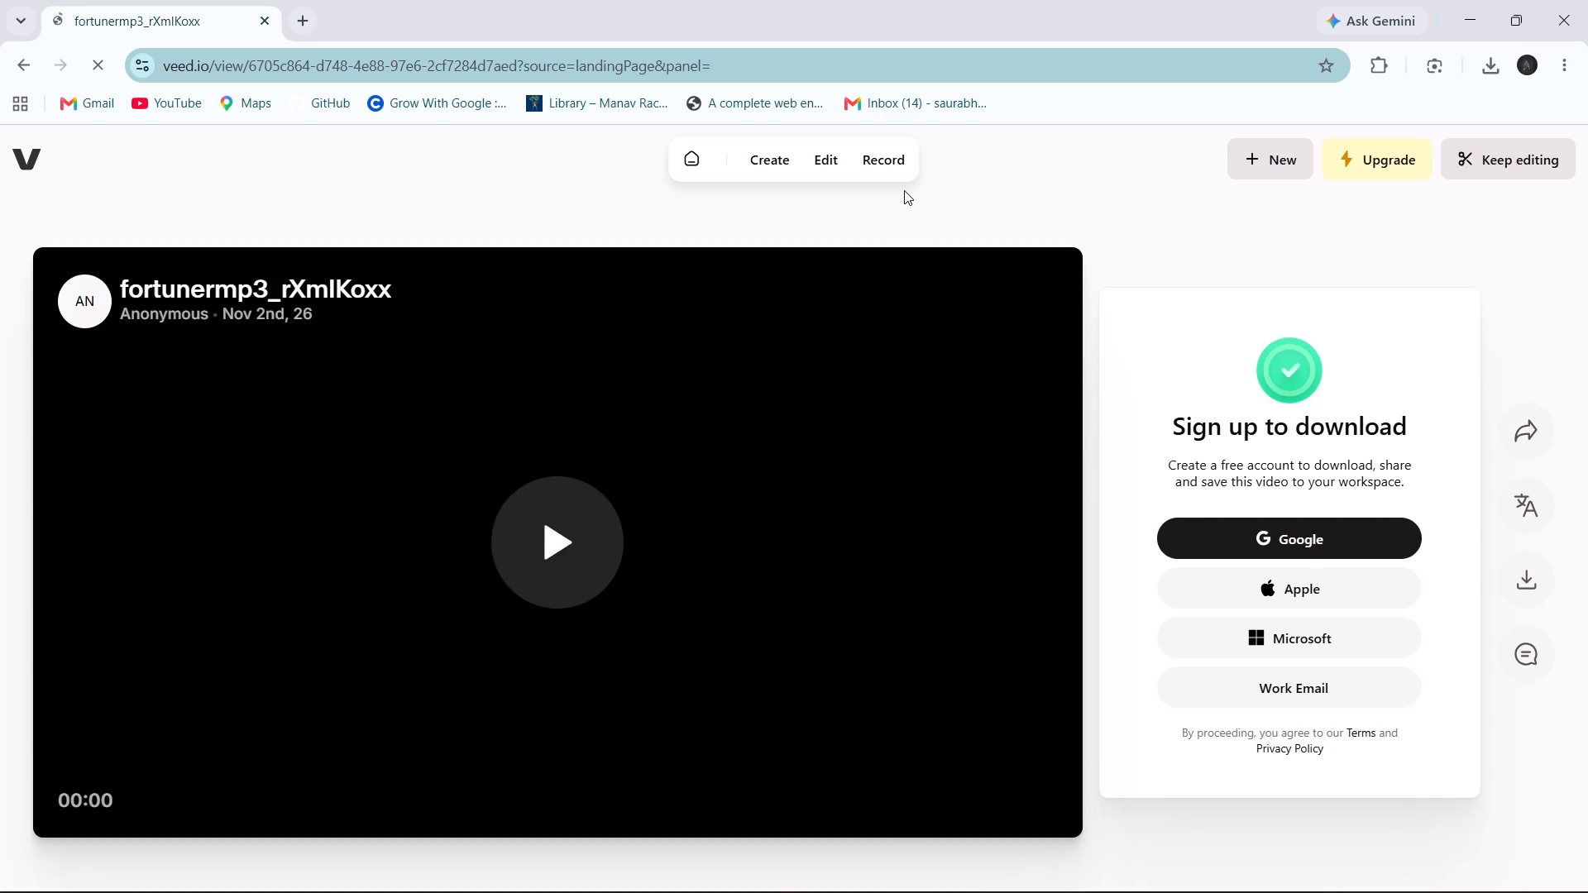
Play the finished mix on the project's view page.
{"action": "left_click", "coordinate": [587, 561]}
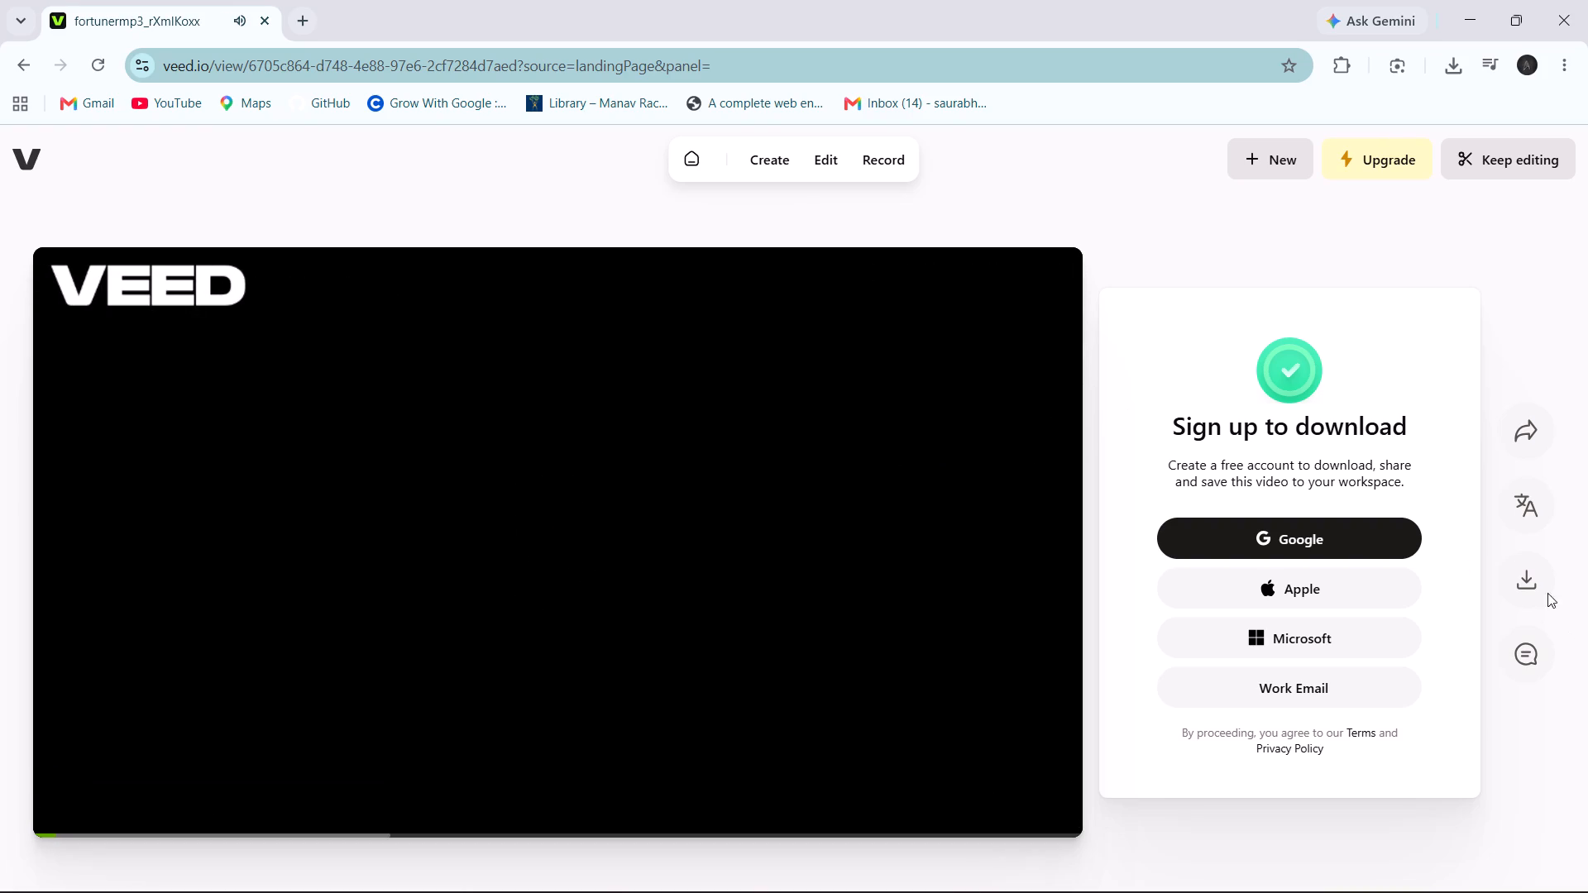
Request the download of the finished mix and start signing up with a Google account.
{"action": "left_click", "coordinate": [1527, 577]}
{"action": "left_click", "coordinate": [1527, 577]}
{"action": "left_click", "coordinate": [1313, 537]}
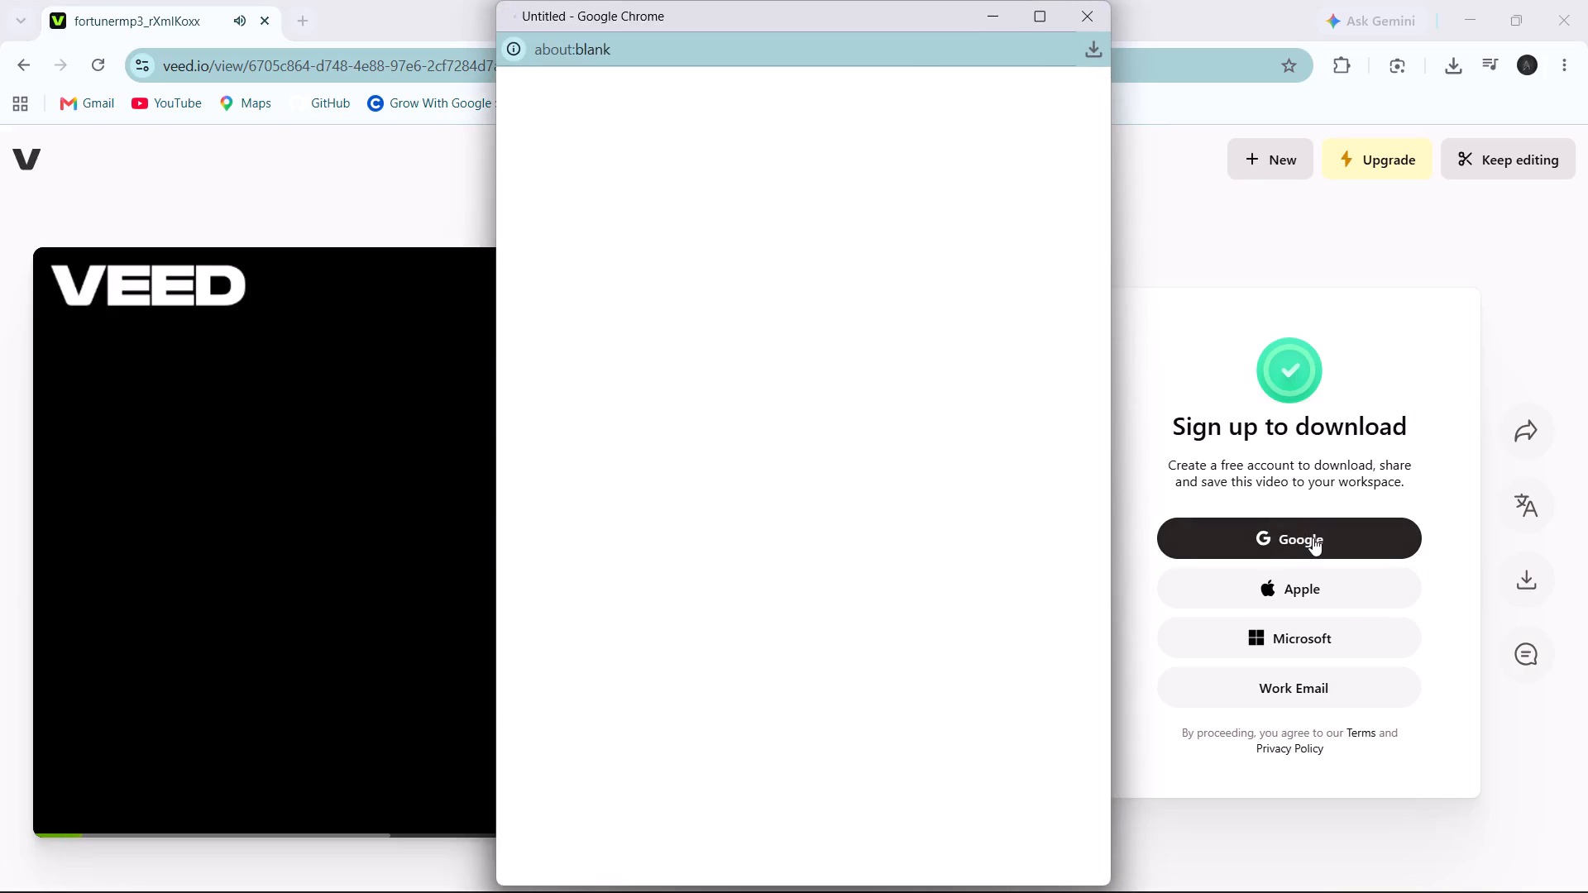